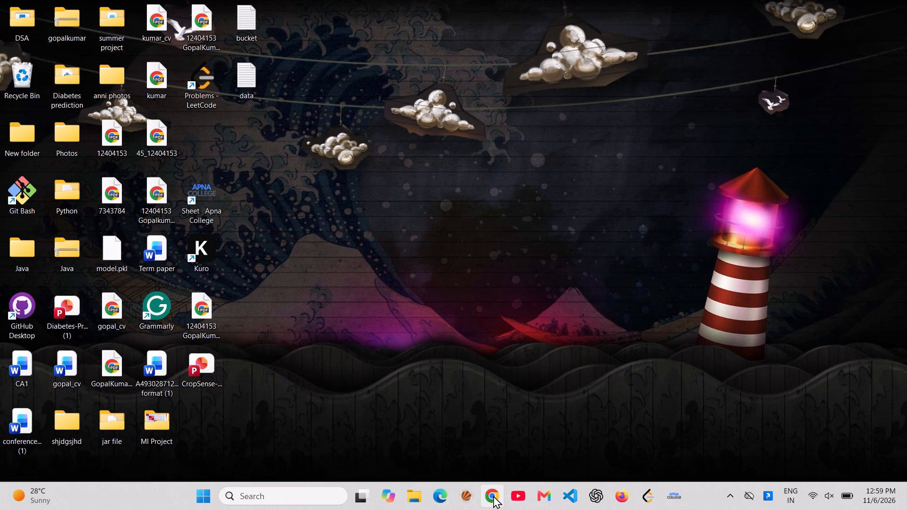
# Open Google Chrome, search the web for "jira" and open Atlassian's Jira project management page.
pyautogui.click(493, 495)
pyautogui.click(314, 38)
pyautogui.write('jira')
pyautogui.press('Return')
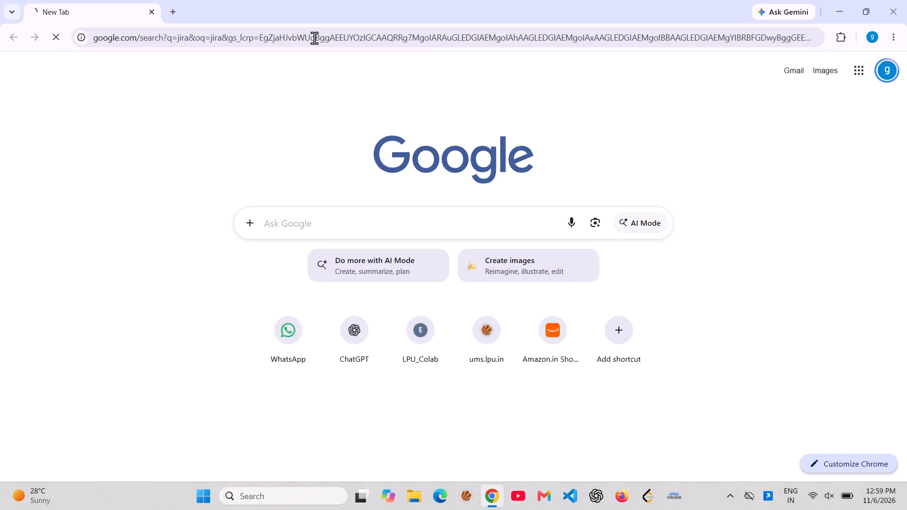
pyautogui.click(180, 176)
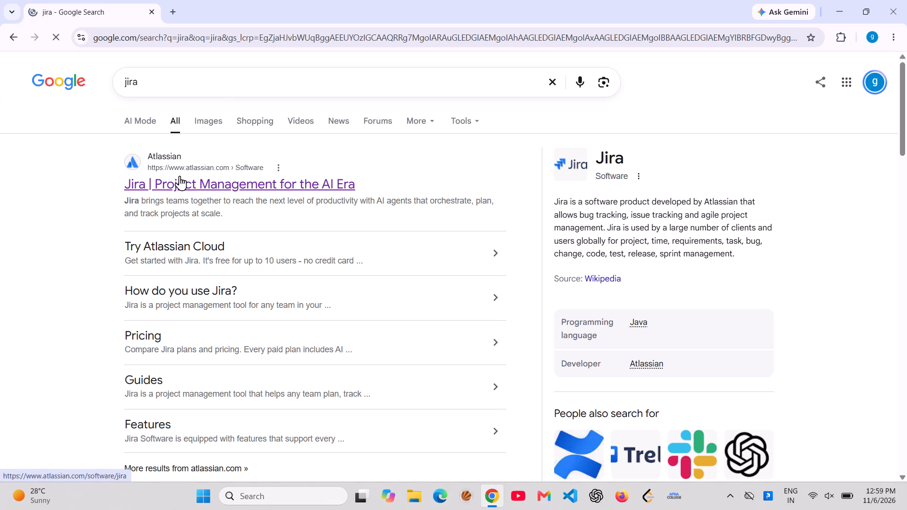
# Search for "stories on board" in a new browser tab and open the StoriesOnBoard AI website.
pyautogui.click(170, 19)
pyautogui.click(182, 33)
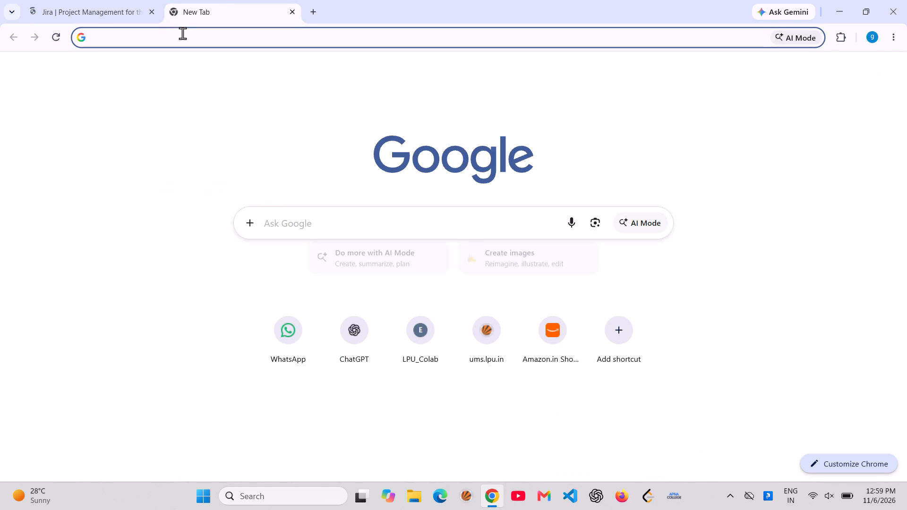
pyautogui.write('stories')
pyautogui.press('Return')
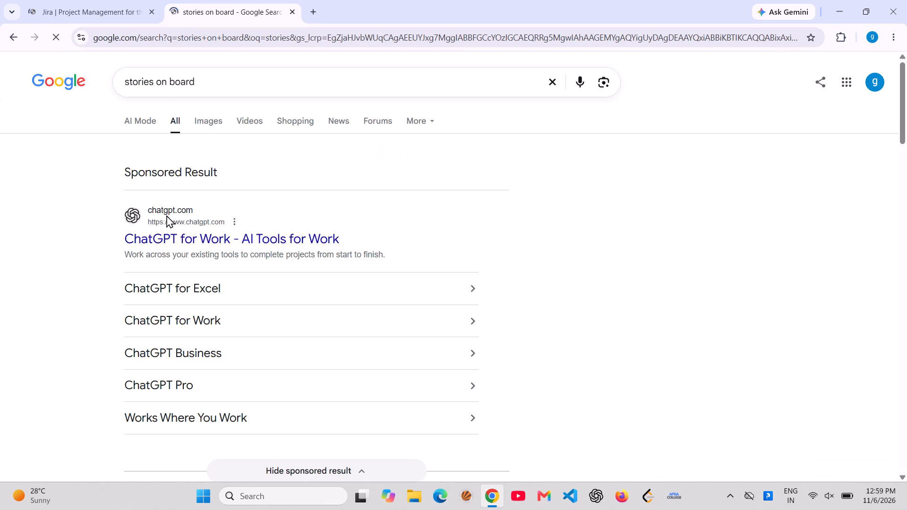
pyautogui.scroll(-5, 173, 231)
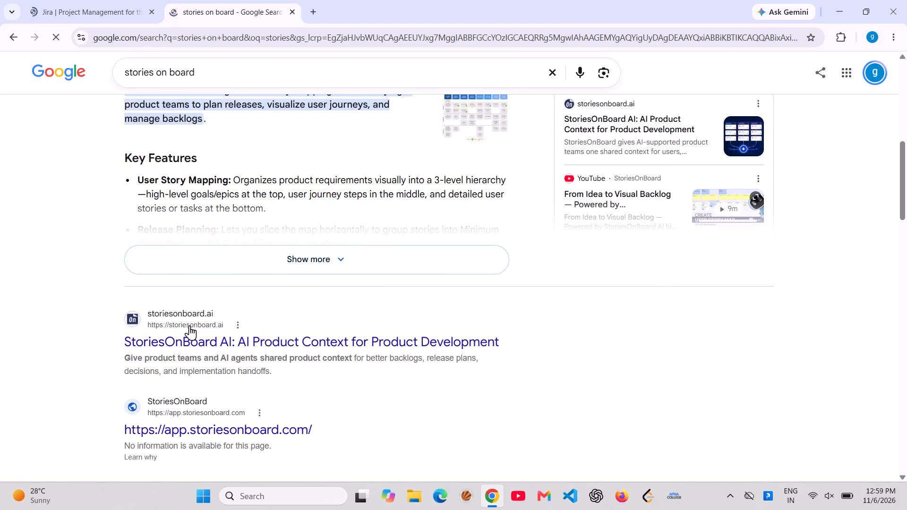
pyautogui.click(192, 341)
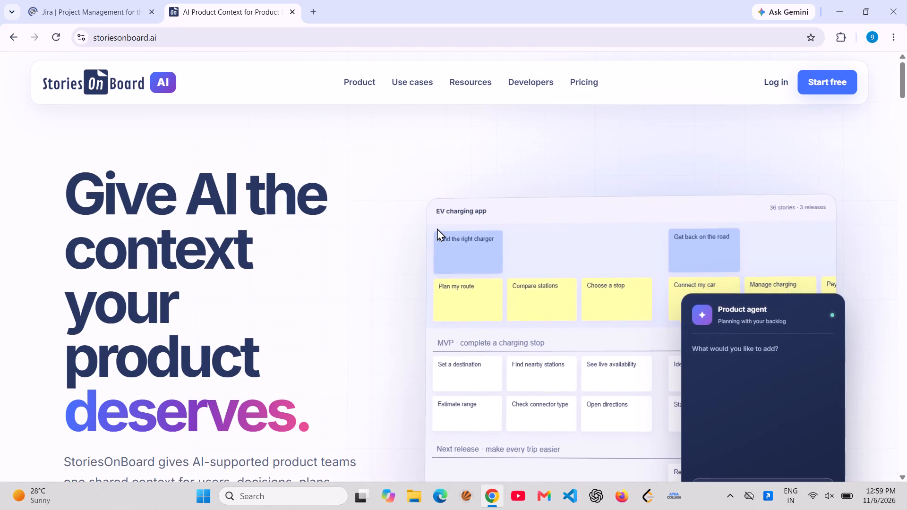
pyautogui.scroll(5, 437, 228)
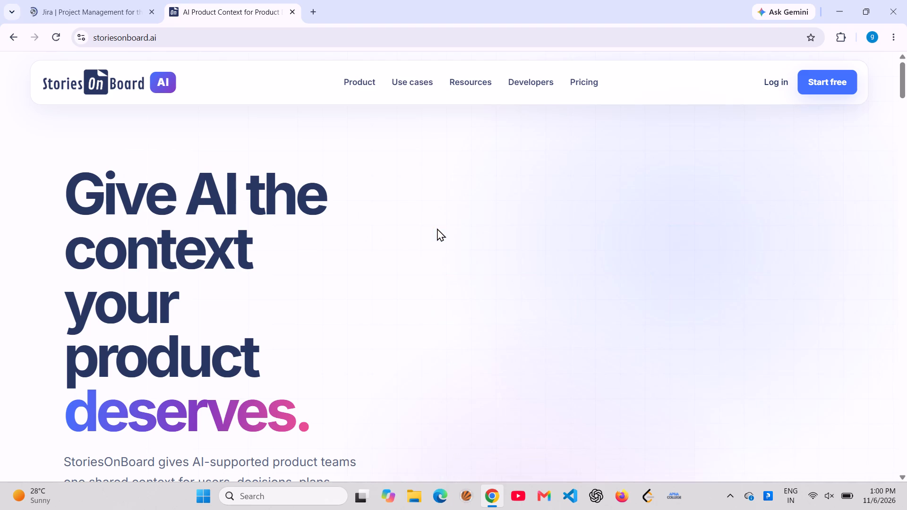
# Return to Atlassian's Jira page, launch the existing Jira site from it, and go back to the Jira welcome page.
pyautogui.click(57, 0)
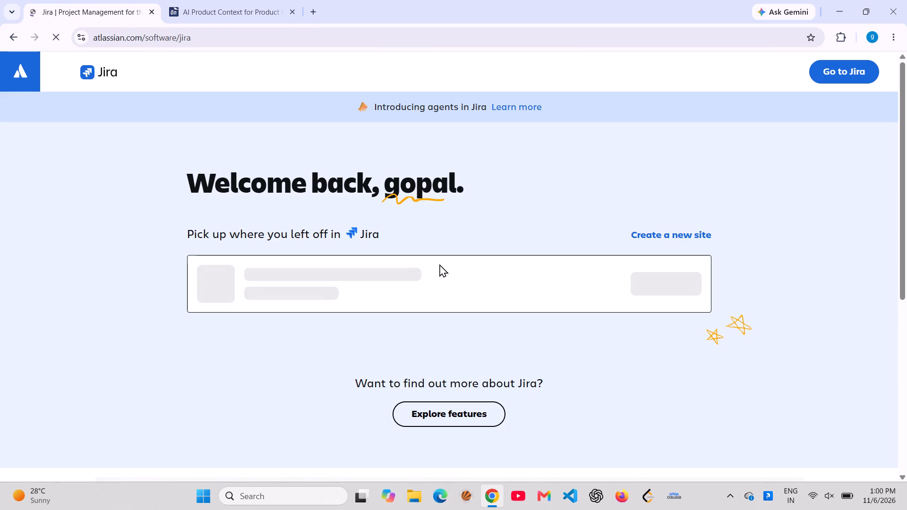
pyautogui.click(836, 68)
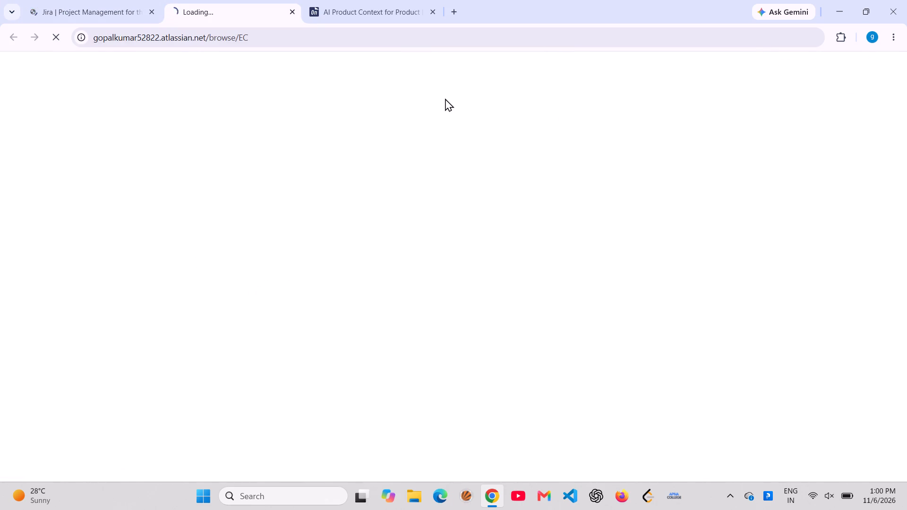
pyautogui.click(95, 0)
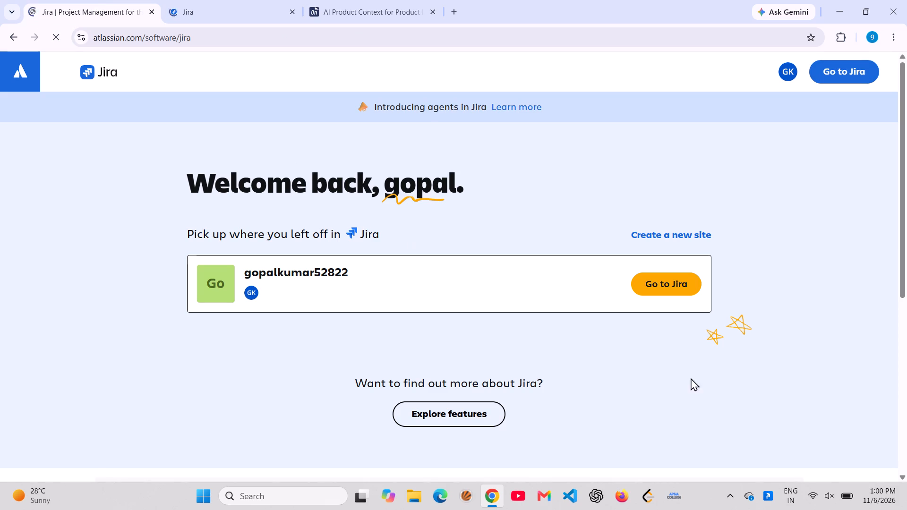
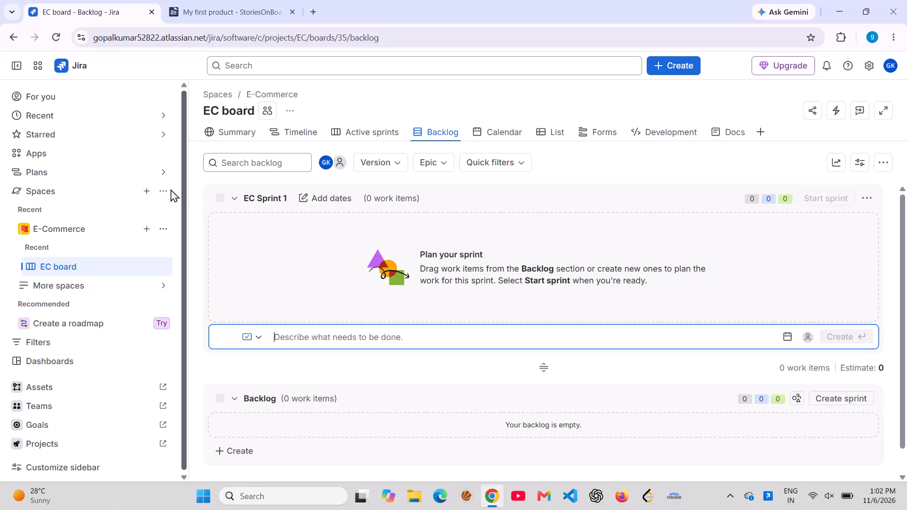
# Start a new space from the Scrum template and name it "MediCare-Hospital Appointment Management System".
pyautogui.click(147, 191)
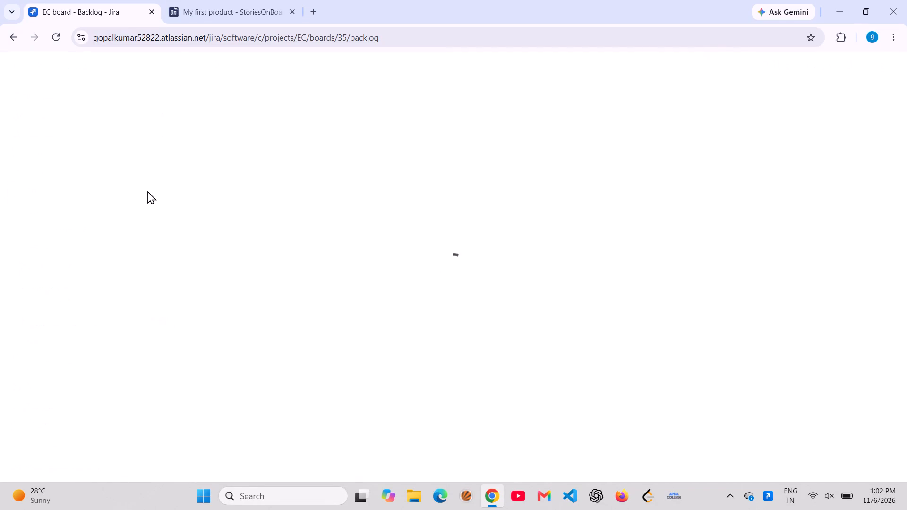
pyautogui.click(322, 272)
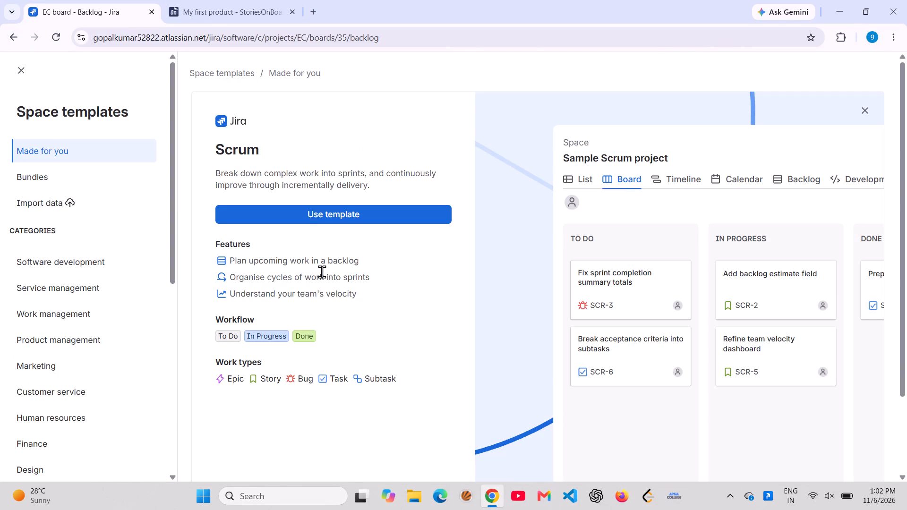
pyautogui.click(316, 214)
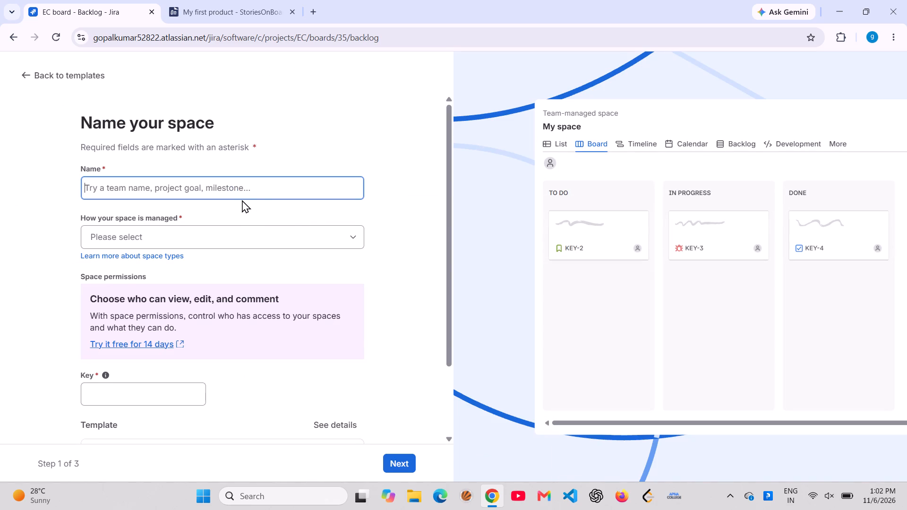
pyautogui.write('edi')
pyautogui.write('are')
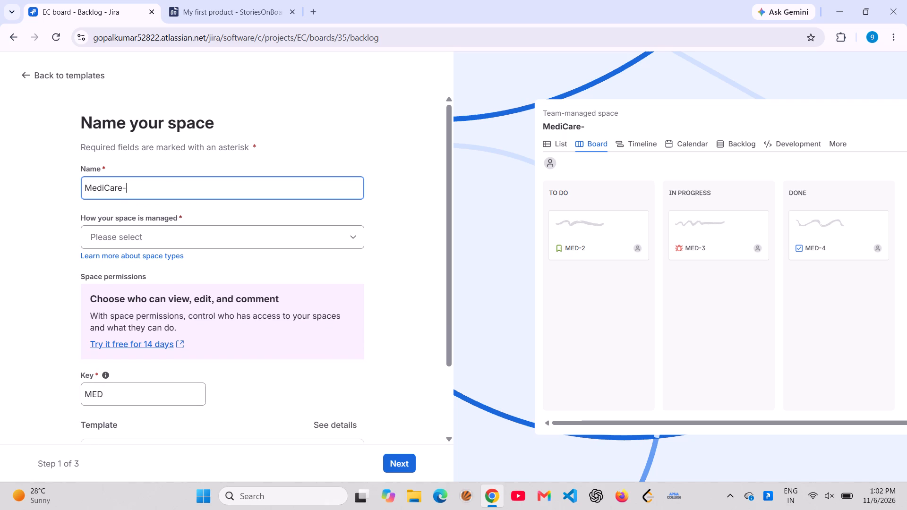
pyautogui.write('ospital')
pyautogui.press('space')
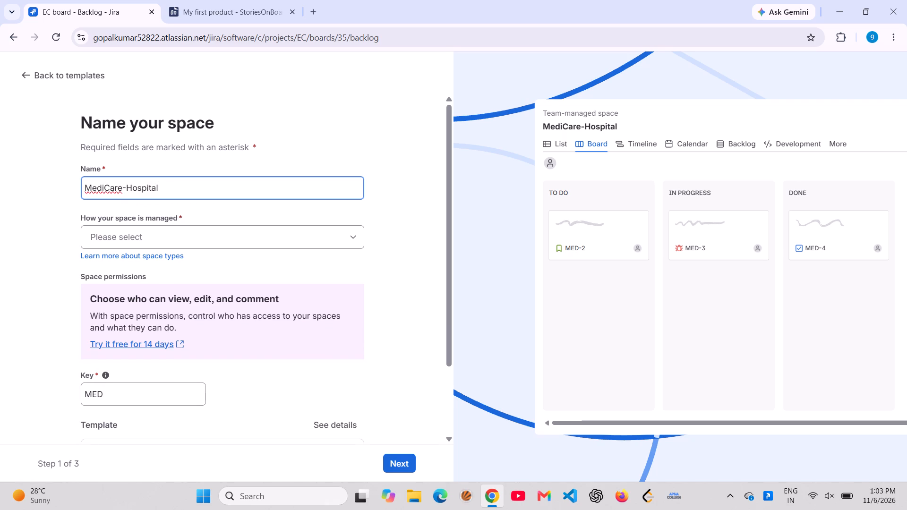
pyautogui.press('a')
pyautogui.write('ppointment')
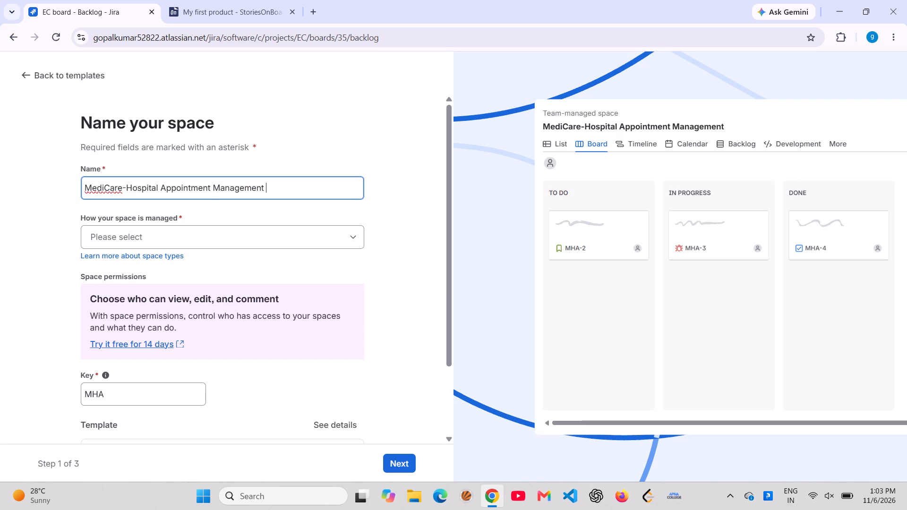
pyautogui.press('s')
# Make the space company-managed and finish creating it with the default configuration, skipping the team invitations.
pyautogui.click(209, 244)
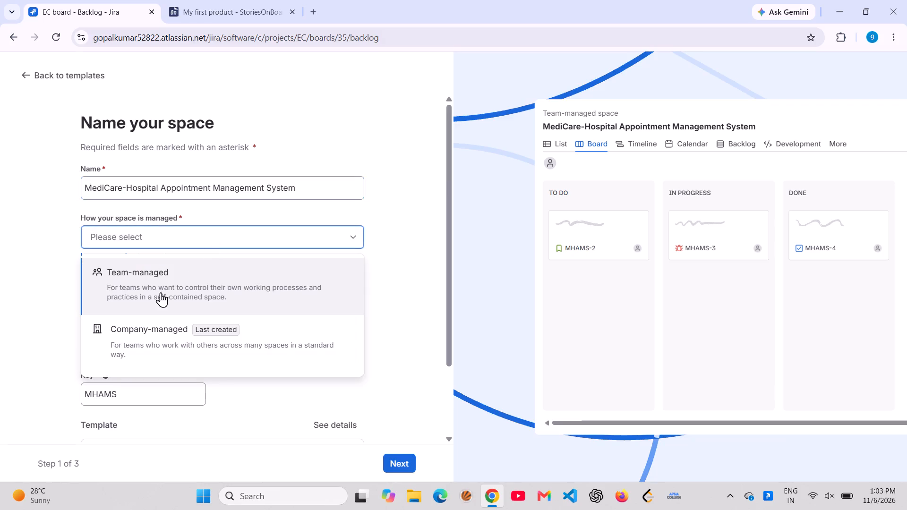
pyautogui.click(149, 344)
pyautogui.scroll(-2, 149, 344)
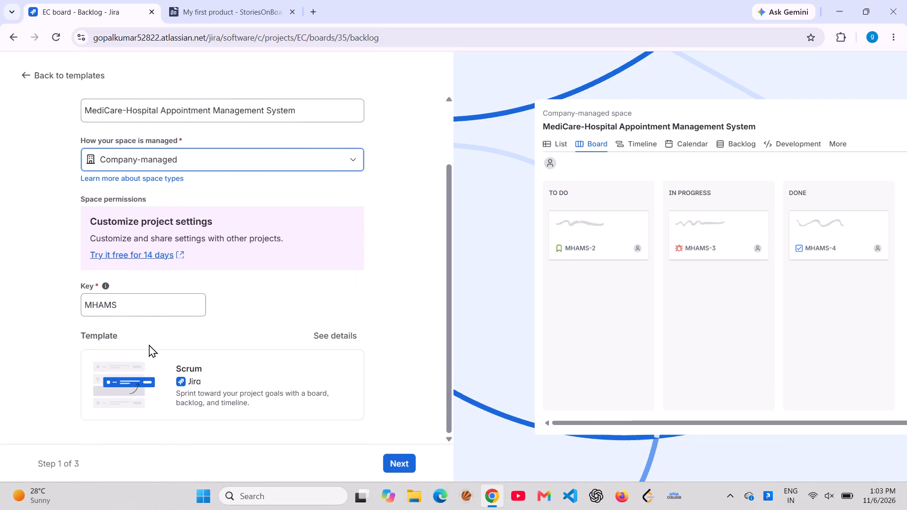
pyautogui.scroll(-1, 149, 344)
pyautogui.click(403, 462)
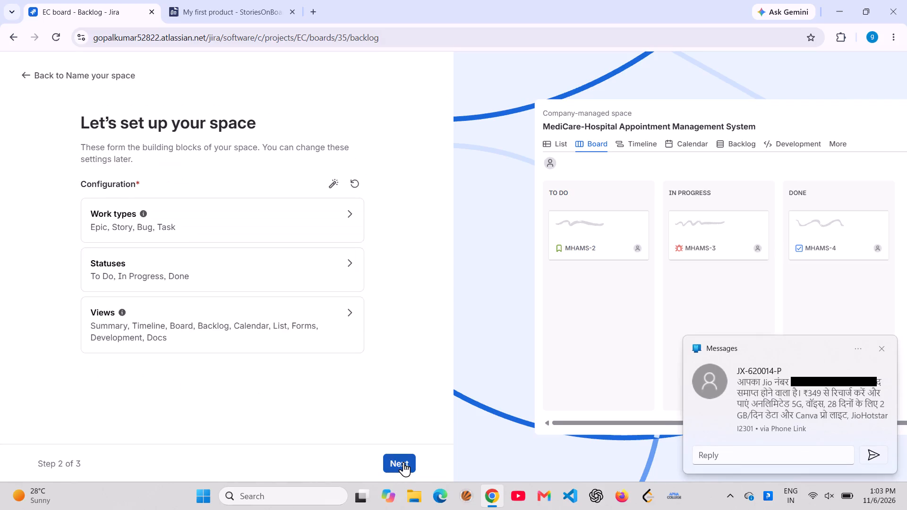
pyautogui.click(403, 462)
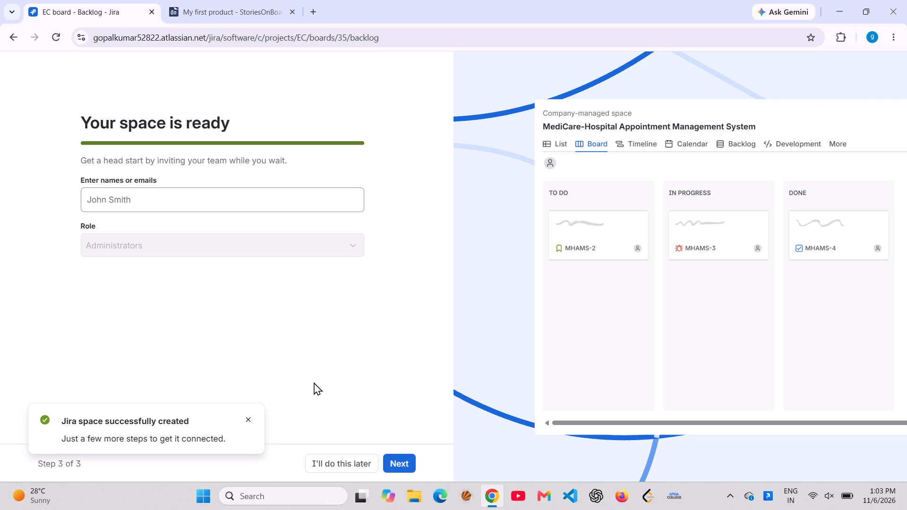
pyautogui.click(350, 459)
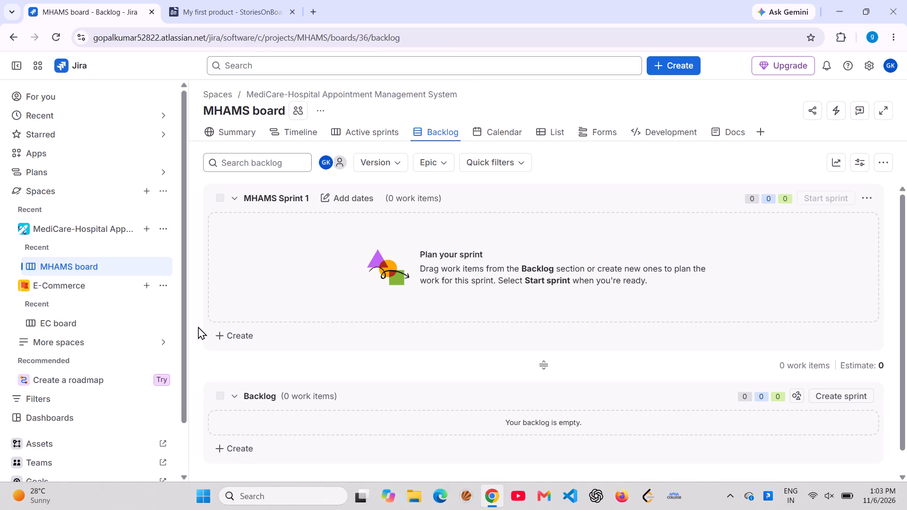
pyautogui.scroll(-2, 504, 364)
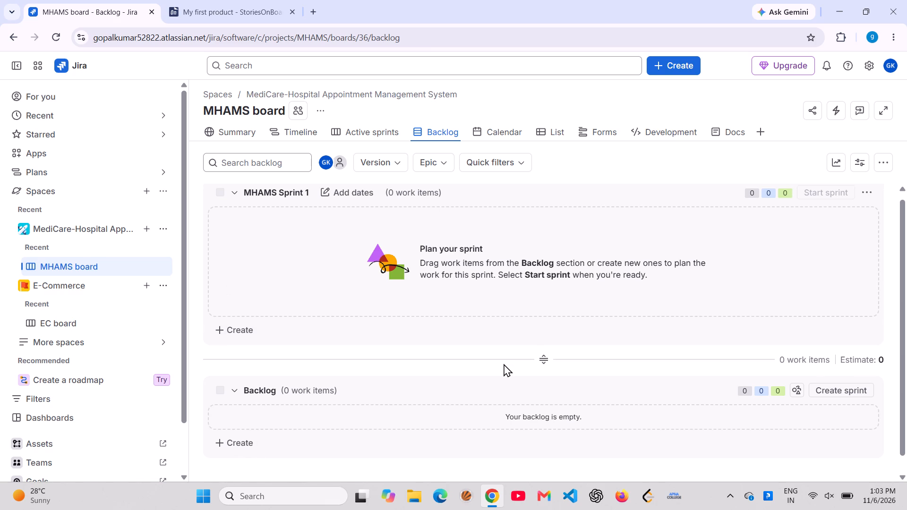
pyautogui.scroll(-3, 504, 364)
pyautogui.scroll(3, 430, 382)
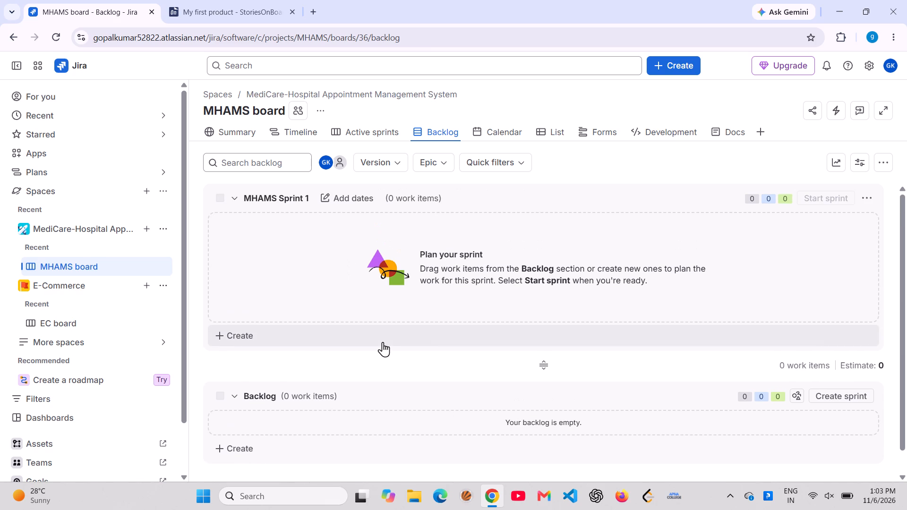
# Switch to StoriesOnBoard and start a new AI-created story map in My first product, named "MediCare".
pyautogui.click(224, 0)
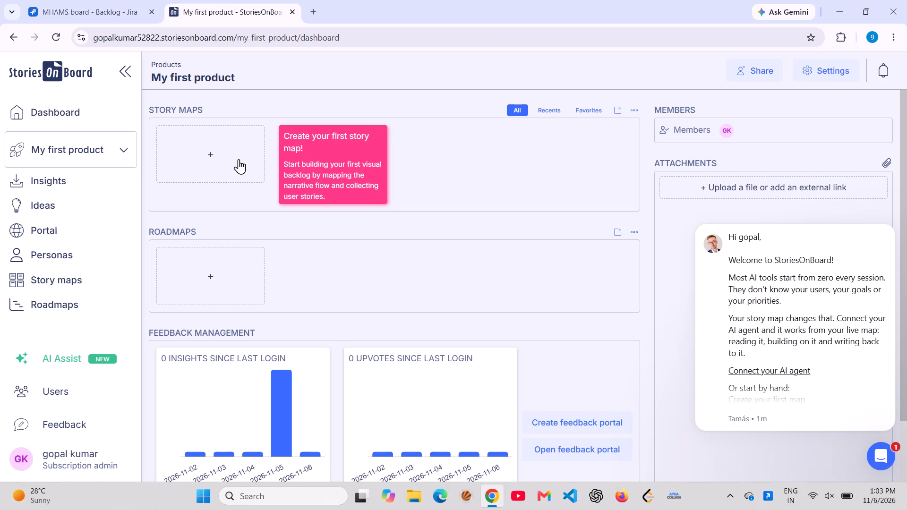
pyautogui.click(239, 159)
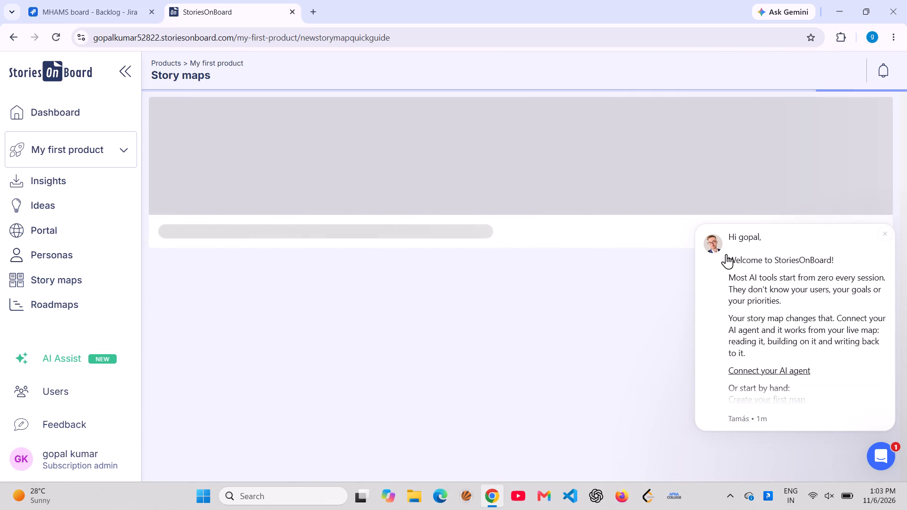
pyautogui.click(884, 234)
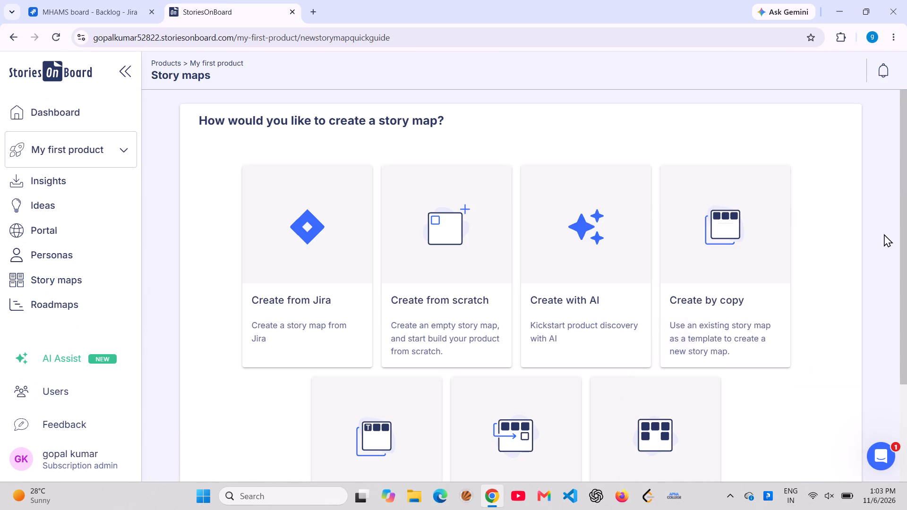
pyautogui.scroll(-2, 440, 325)
pyautogui.click(592, 152)
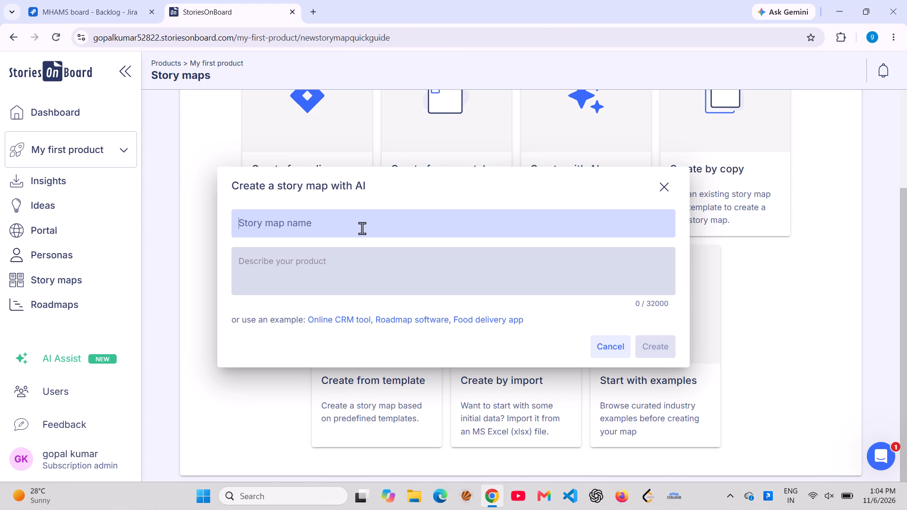
pyautogui.write('edi')
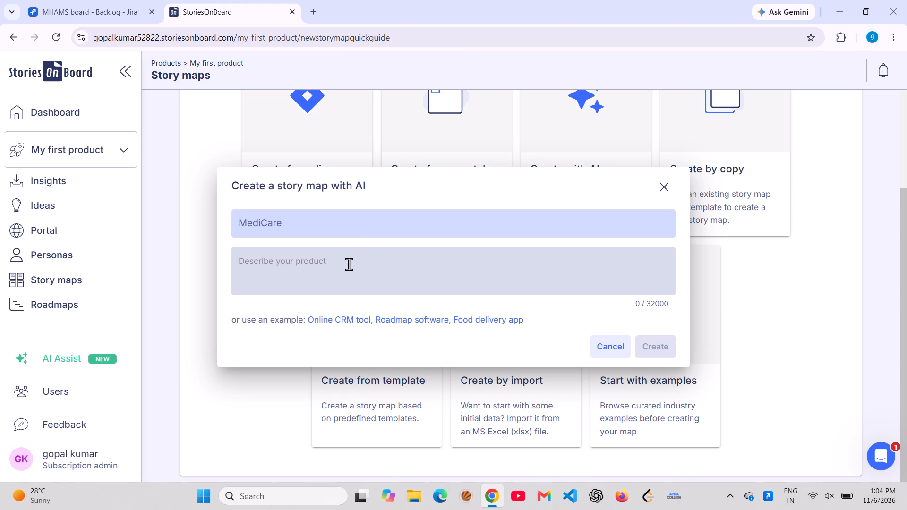
# Begin the product description with "A hospital wants to develop an application where patients can book doctor appointments".
pyautogui.click(348, 262)
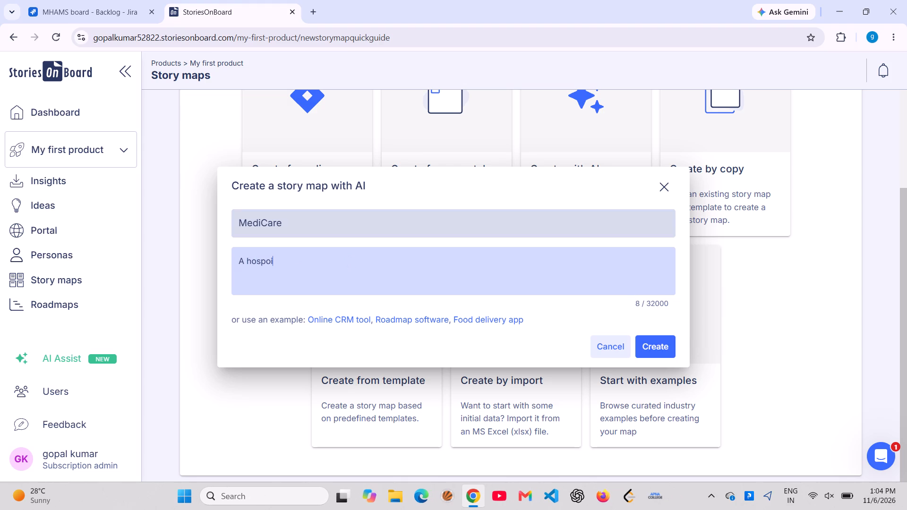
pyautogui.press('BackSpace')
pyautogui.press('BackSpace')
pyautogui.write('ital')
pyautogui.press('space')
pyautogui.write('wants t')
pyautogui.write('o deve')
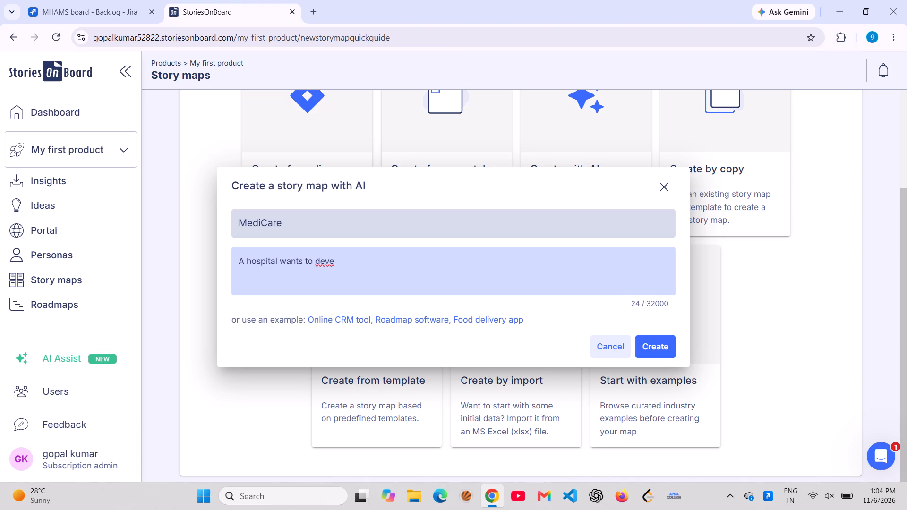
pyautogui.write('lop an application')
pyautogui.press('space')
pyautogui.write('where')
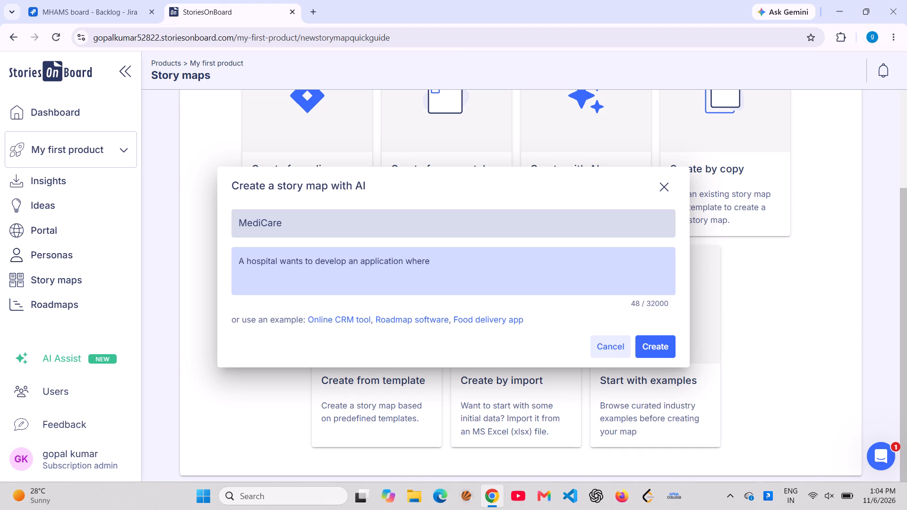
pyautogui.press('space')
pyautogui.write('patients')
pyautogui.press('space')
pyautogui.write('can book doctor')
pyautogui.press('space')
pyautogui.write('appointmentrs')
pyautogui.press('BackSpace')
pyautogui.press('BackSpace')
pyautogui.press('s')
pyautogui.press('space')
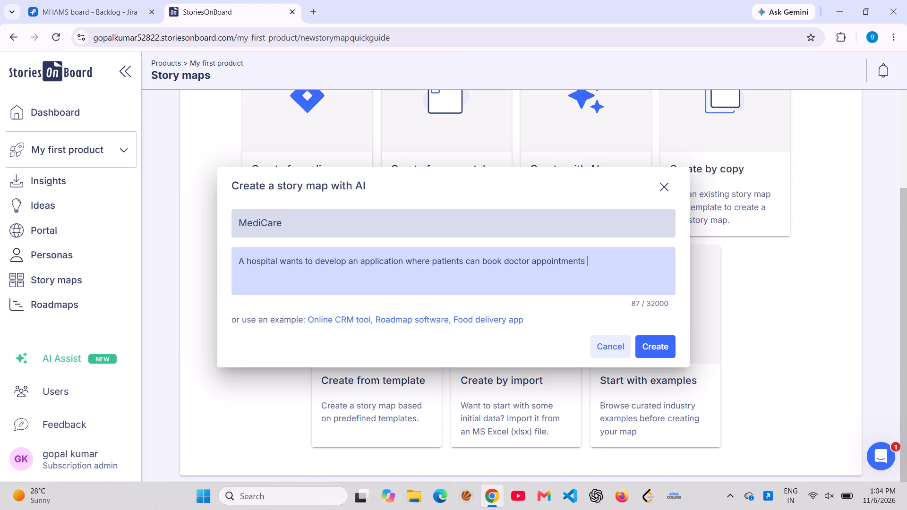
# Continue the product description's sentence with ", view prescriptions, and access medical reports".
pyautogui.write('view')
pyautogui.press('BackSpace')
pyautogui.press('BackSpace')
pyautogui.press('BackSpace')
pyautogui.press('BackSpace')
pyautogui.press('BackSpace')
pyautogui.write(', view')
pyautogui.press('space')
pyautogui.write('prescriptions')
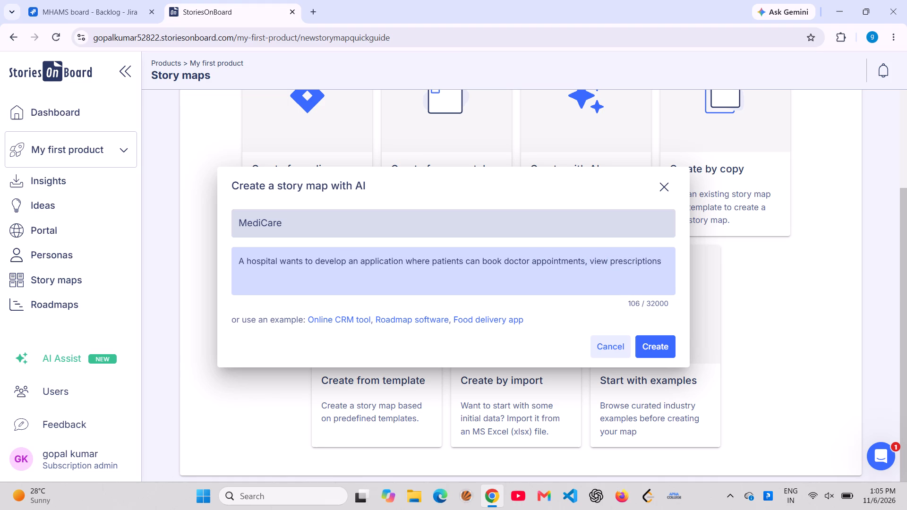
pyautogui.write(', and')
pyautogui.press('space')
pyautogui.write('accesss')
pyautogui.press('space')
pyautogui.press('BackSpace')
pyautogui.press('BackSpace')
pyautogui.press('space')
pyautogui.write('mecical')
pyautogui.press('space')
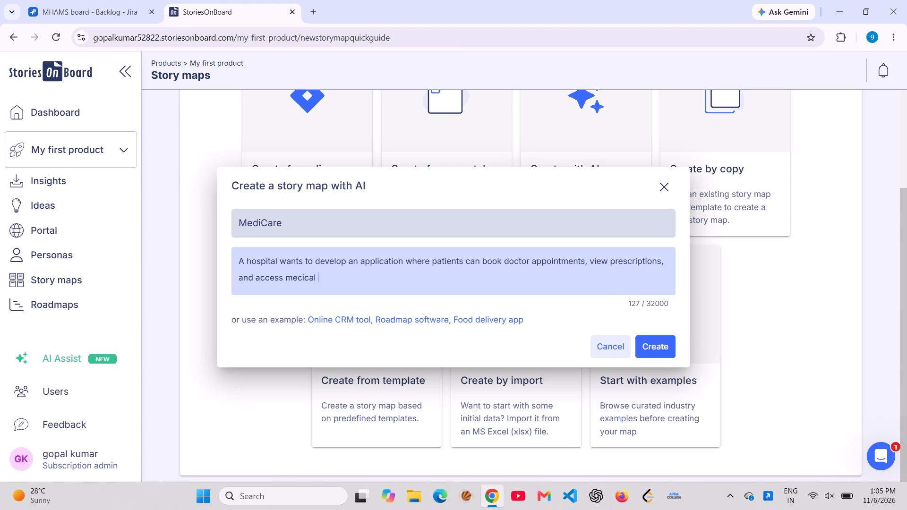
pyautogui.write('rwwports')
pyautogui.press('BackSpace')
pyautogui.press('BackSpace')
pyautogui.press('BackSpace')
pyautogui.press('BackSpace')
pyautogui.press('BackSpace')
pyautogui.press('BackSpace')
pyautogui.press('BackSpace')
pyautogui.press('BackSpace')
pyautogui.press('BackSpace')
pyautogui.press('BackSpace')
pyautogui.press('BackSpace')
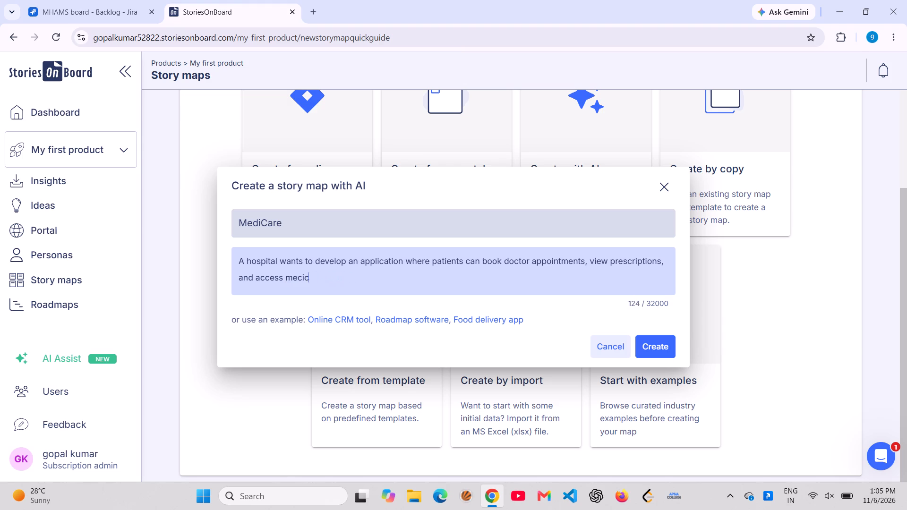
pyautogui.press('BackSpace')
pyautogui.press('BackSpace')
pyautogui.press('BackSpace')
pyautogui.write('dical reppr')
pyautogui.press('BackSpace')
pyautogui.press('BackSpace')
pyautogui.write('orts')
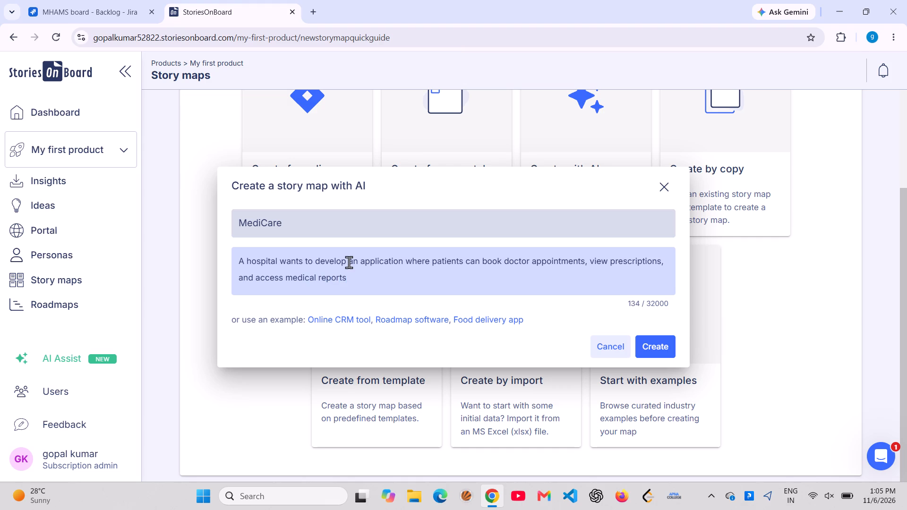
# Extend the product description with ". Doctors should be able to manage appointments".
pyautogui.write('. Doctors')
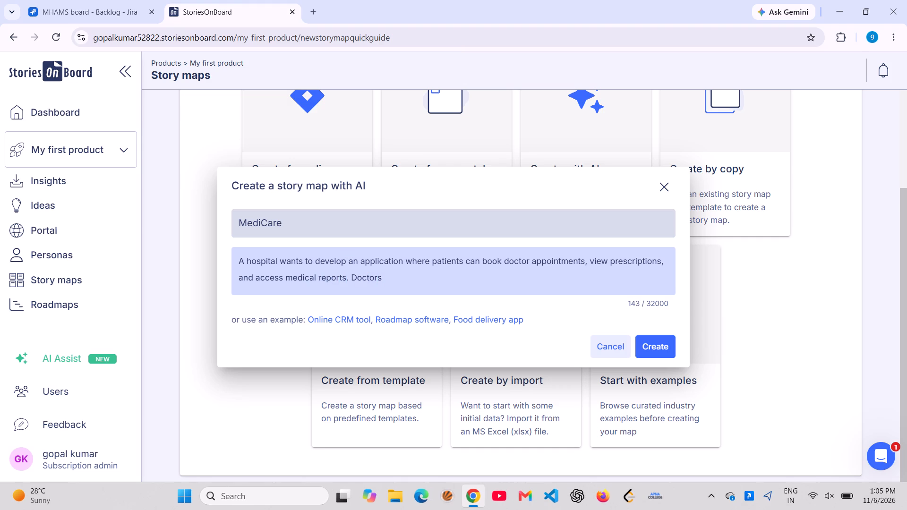
pyautogui.press('space')
pyautogui.write('should be able to manage')
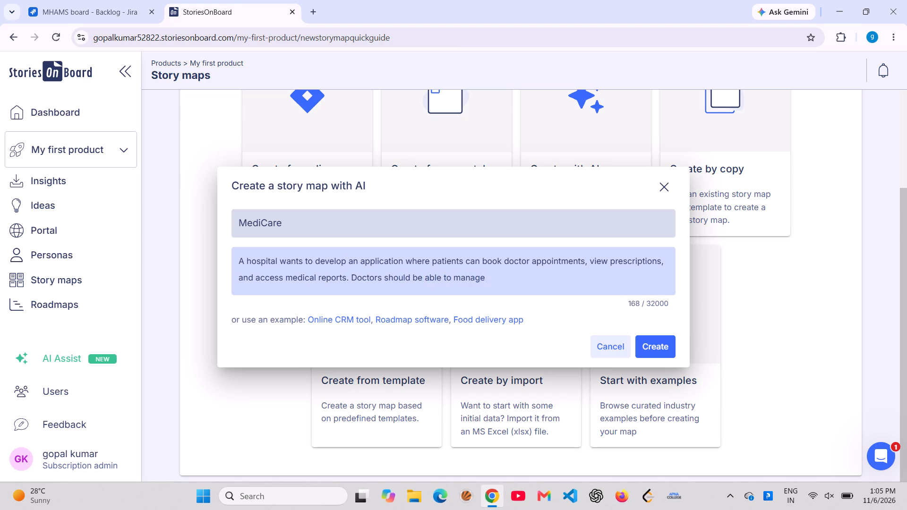
pyautogui.press('space')
pyautogui.write('appi')
pyautogui.press('BackSpace')
pyautogui.press('BackSpace')
pyautogui.write('pointments')
# Continue the product description with ", update prescriptions, and maintain patient records. The goal".
pyautogui.write(', update')
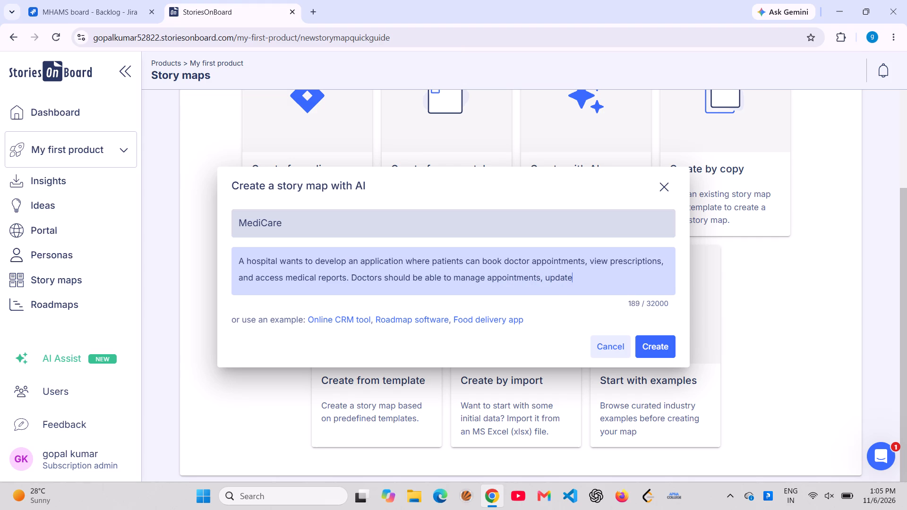
pyautogui.press('space')
pyautogui.write('prescription s')
pyautogui.press('BackSpace')
pyautogui.press('BackSpace')
pyautogui.press('s')
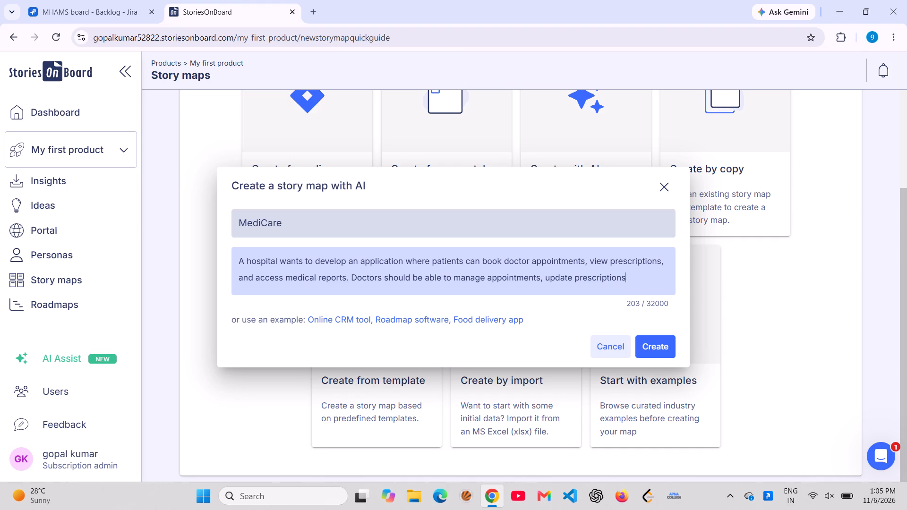
pyautogui.write(', and maintaibn')
pyautogui.press('BackSpace')
pyautogui.press('BackSpace')
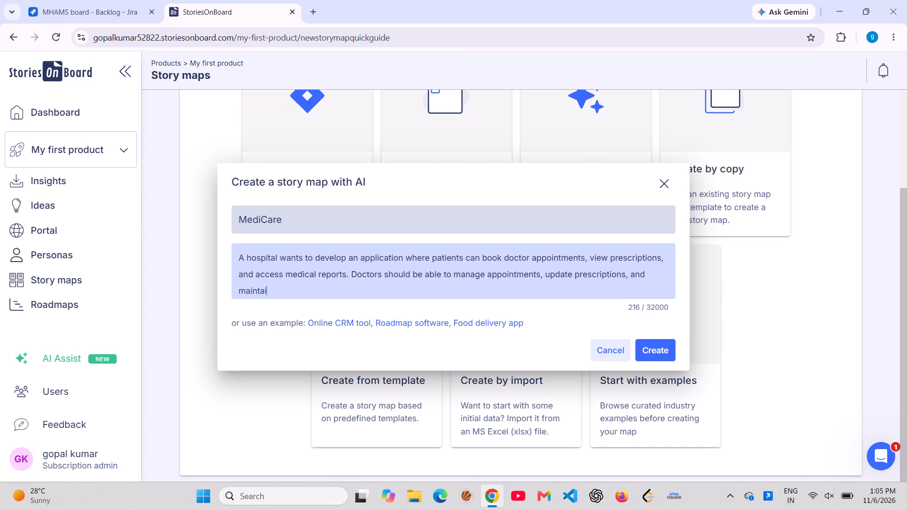
pyautogui.write('n patient')
pyautogui.press('space')
pyautogui.write('r')
pyautogui.write('ecords')
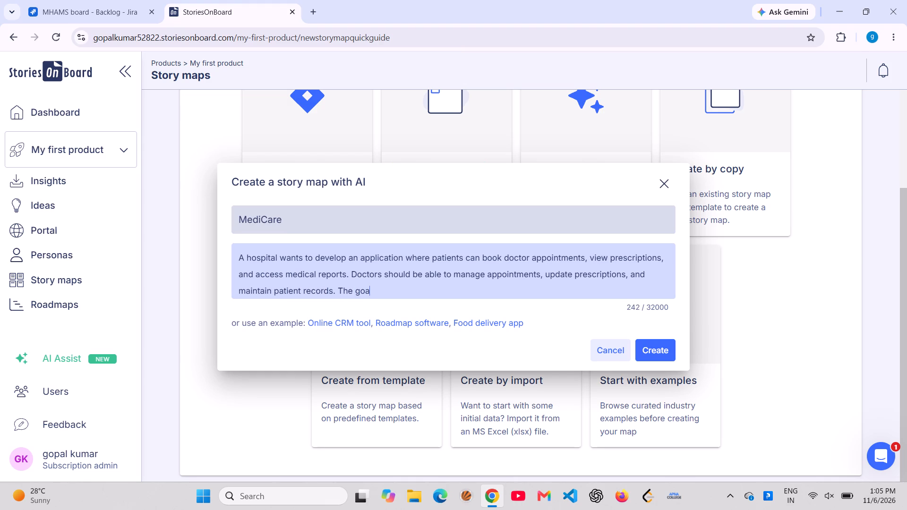
# Continue the goal sentence in the product description with "is to reduce waiting".
pyautogui.press('space')
pyautogui.write('is toi')
pyautogui.press('BackSpace')
pyautogui.press('space')
pyautogui.write('reu')
pyautogui.press('BackSpace')
pyautogui.write('duce')
pyautogui.press('space')
pyautogui.write('wai')
pyautogui.write('titnh')
pyautogui.press('BackSpace')
pyautogui.press('g')
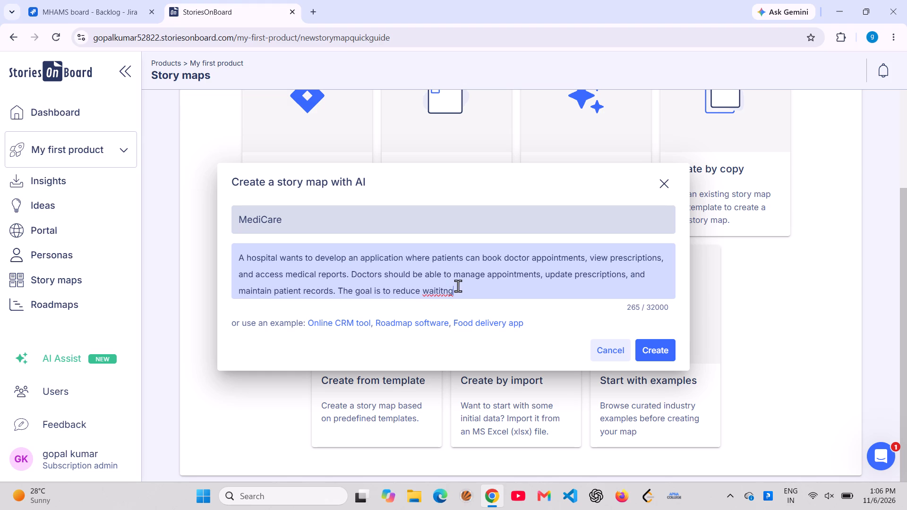
pyautogui.press('BackSpace')
pyautogui.press('BackSpace')
pyautogui.press('BackSpace')
pyautogui.write('ng')
# Complete the goal sentence in the product description with "times and simplify hospital operations.".
pyautogui.press('space')
pyautogui.write('times and')
pyautogui.press('space')
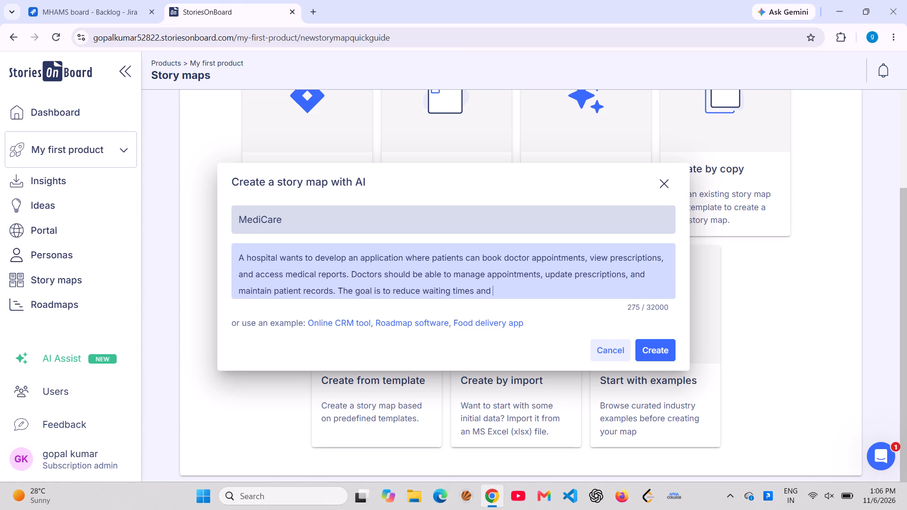
pyautogui.write('simplify')
pyautogui.press('space')
pyautogui.write('hospital')
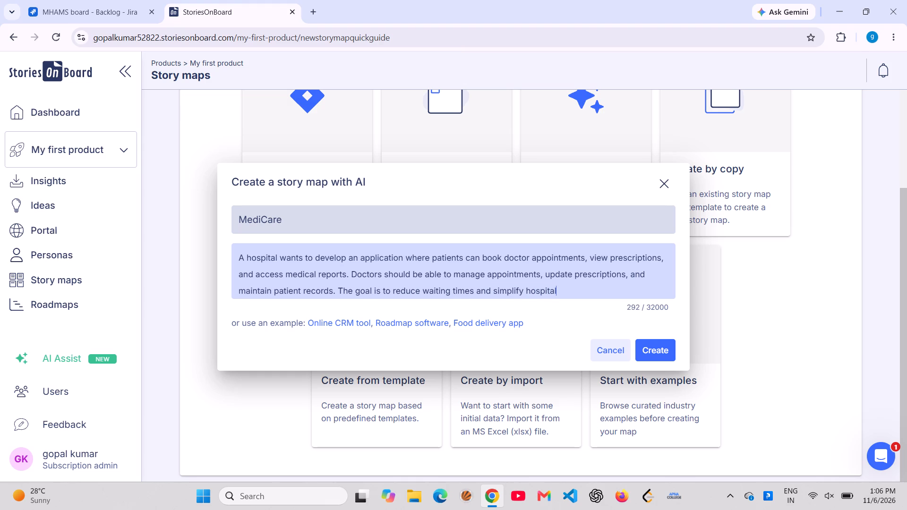
pyautogui.press('space')
pyautogui.write('operations')
pyautogui.press('.')
pyautogui.press('space')
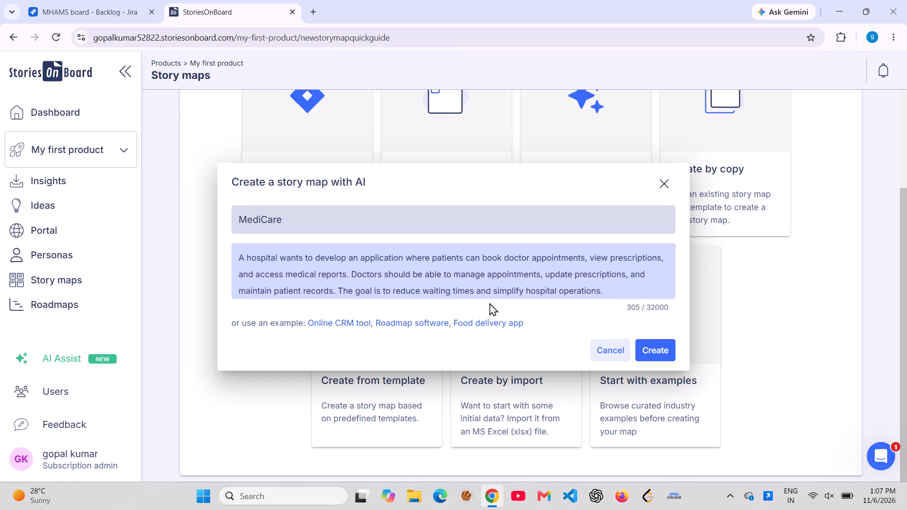
# Submit the product description for AI creation and copy the AI's suggested expanded text over to the description.
pyautogui.click(644, 348)
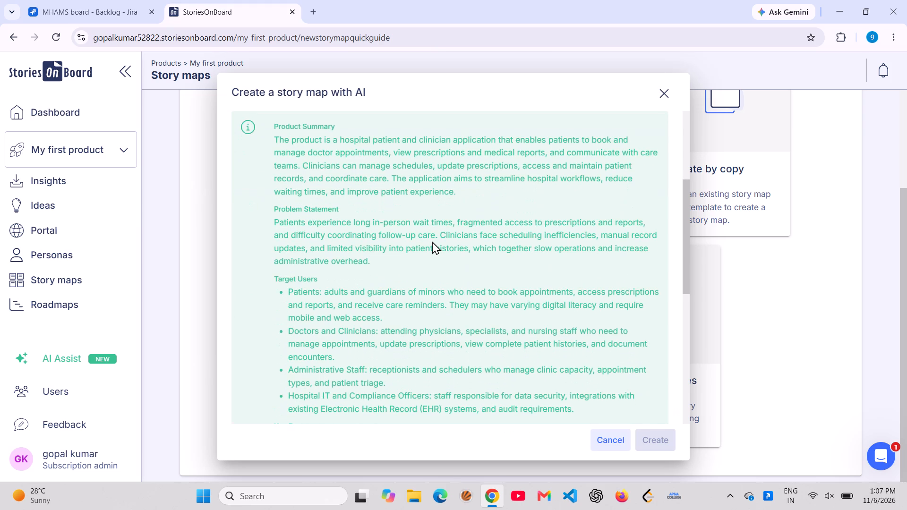
pyautogui.scroll(-8, 432, 241)
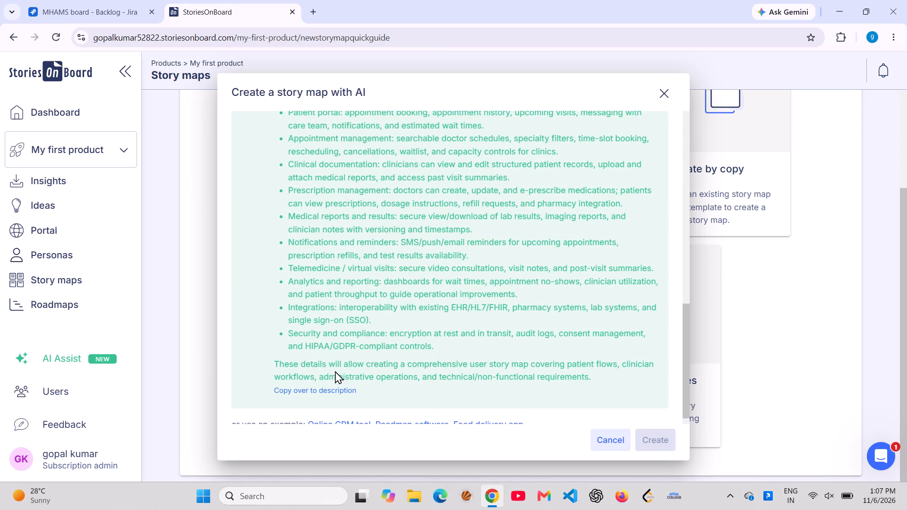
pyautogui.click(329, 379)
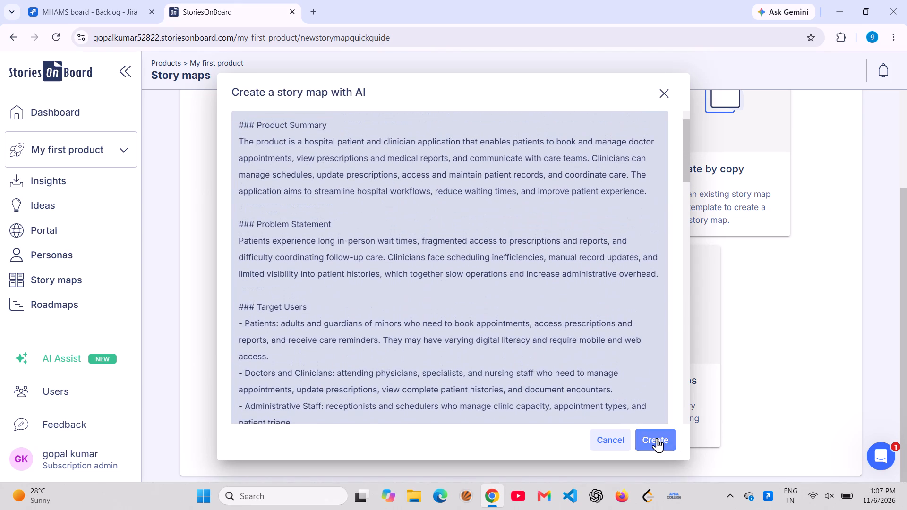
# Create the MediCare story map from the expanded description and go through the welcome introduction to start it.
pyautogui.click(657, 438)
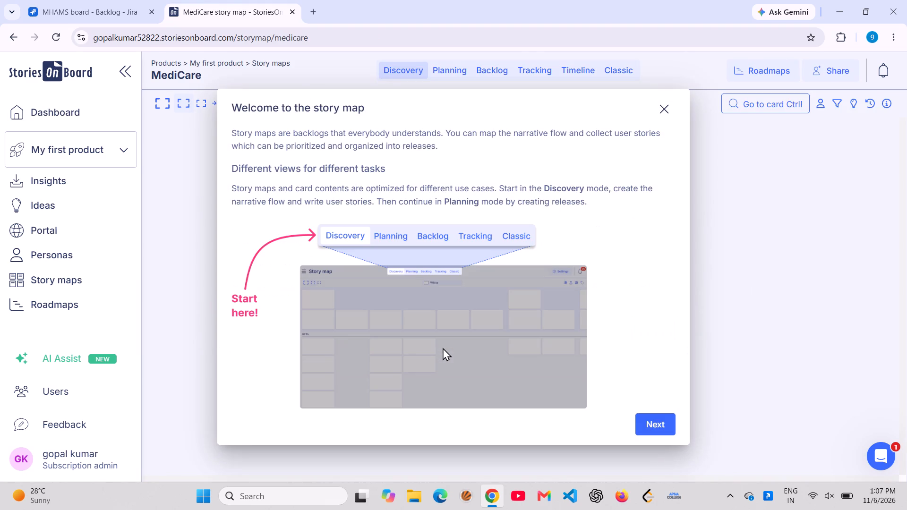
pyautogui.click(664, 419)
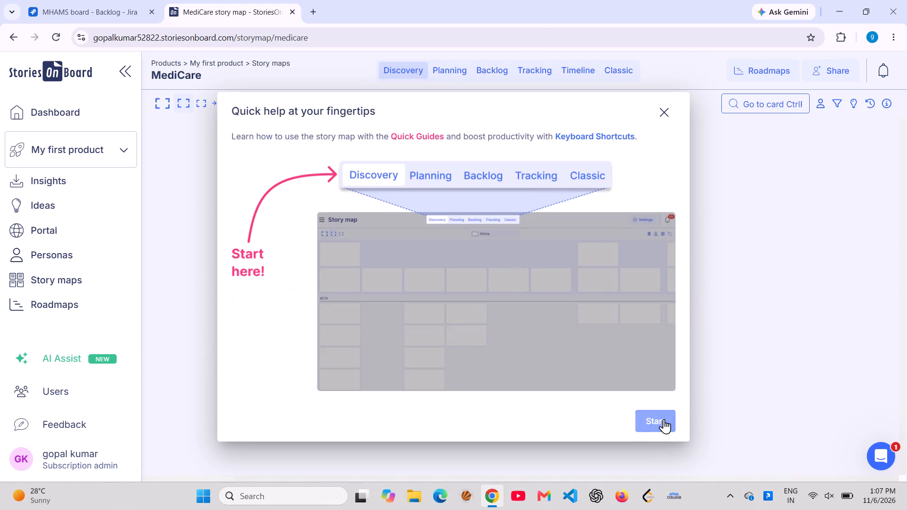
pyautogui.click(664, 419)
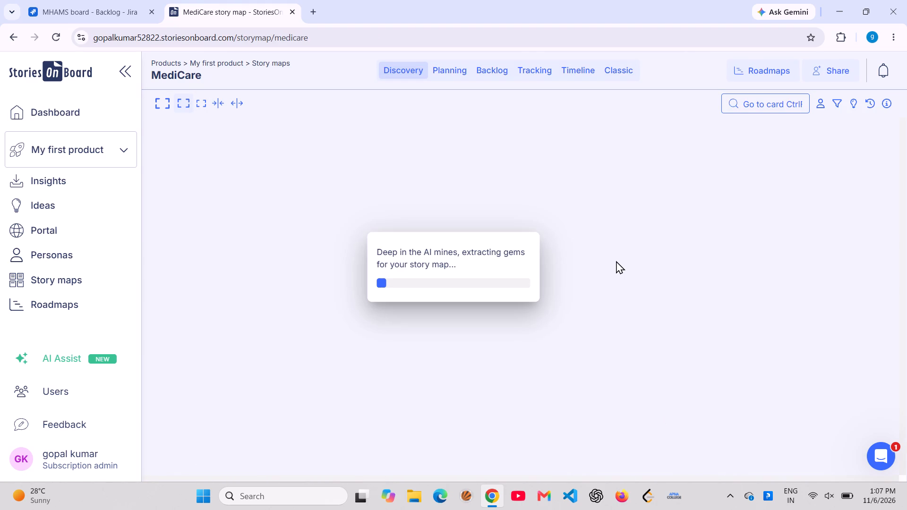
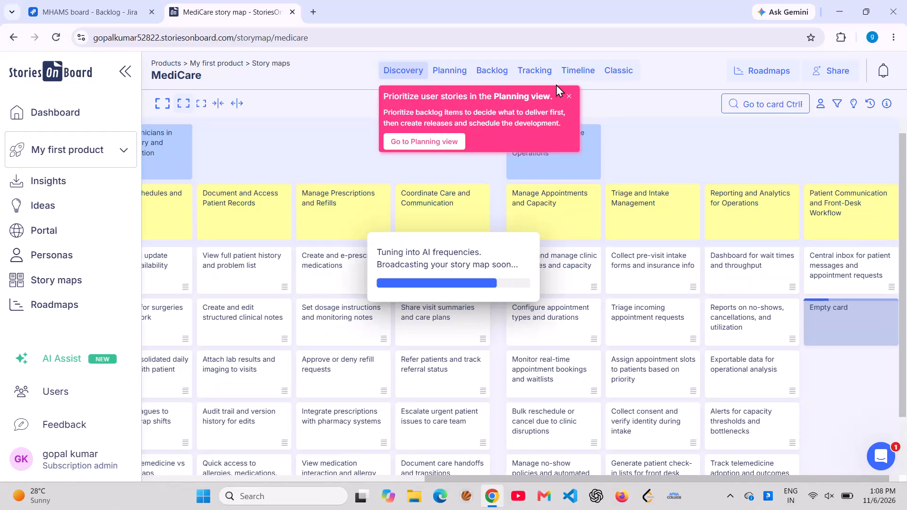
# Dismiss the Planning view tip shown over the generated MediCare story map.
pyautogui.click(568, 95)
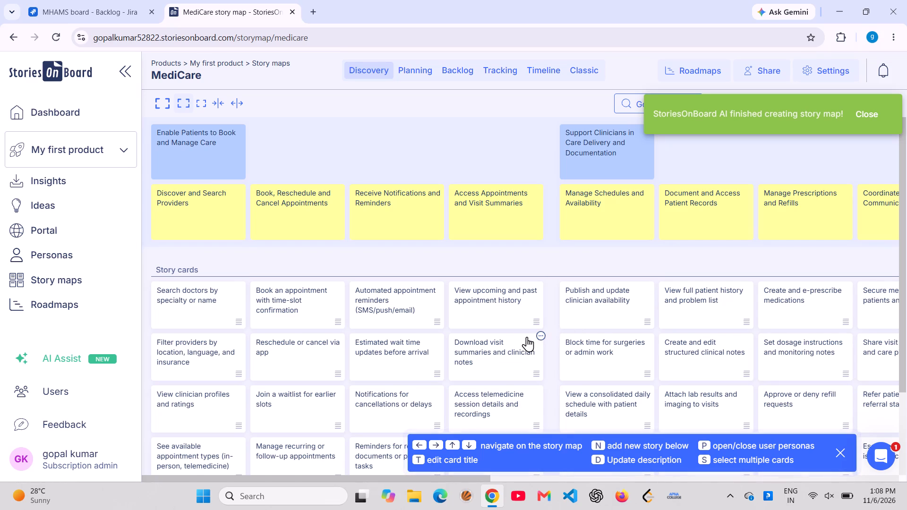
pyautogui.hscroll(12, 527, 337)
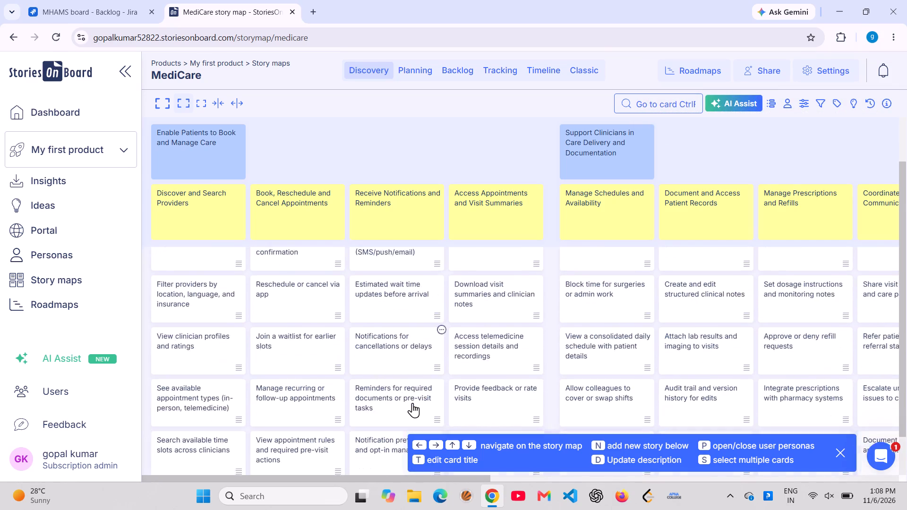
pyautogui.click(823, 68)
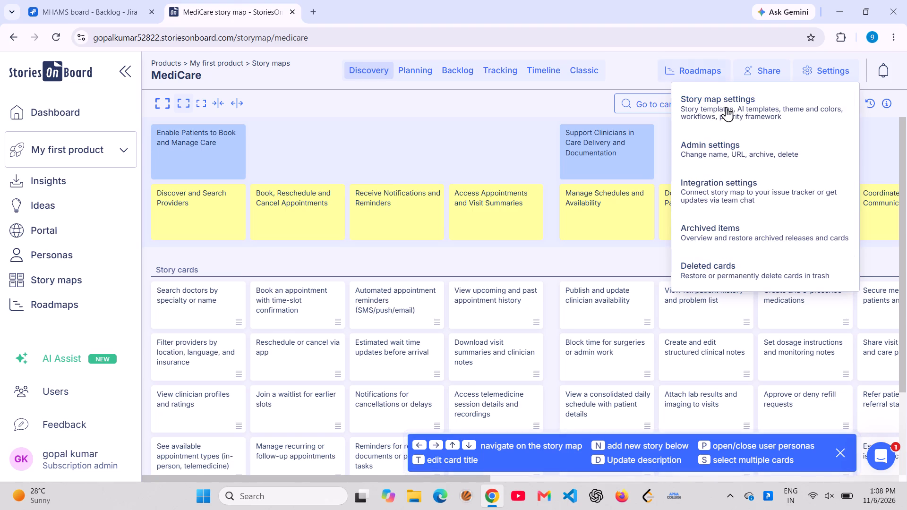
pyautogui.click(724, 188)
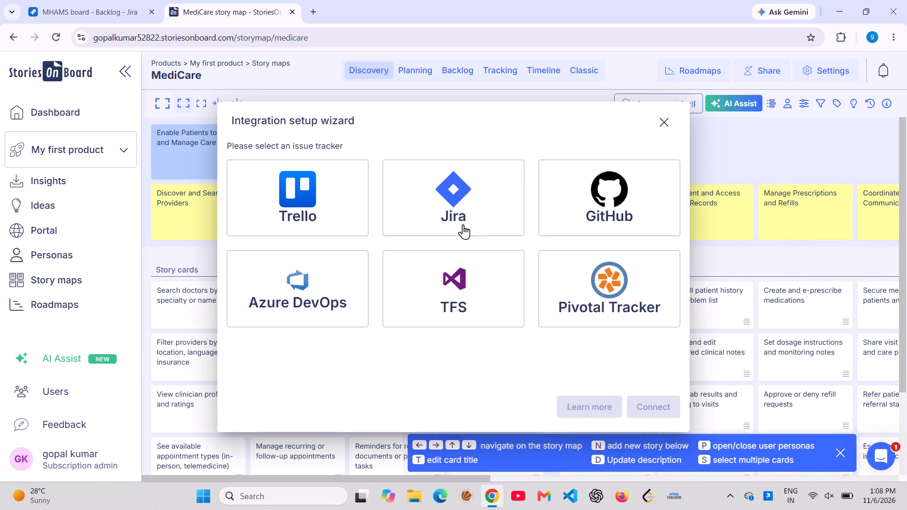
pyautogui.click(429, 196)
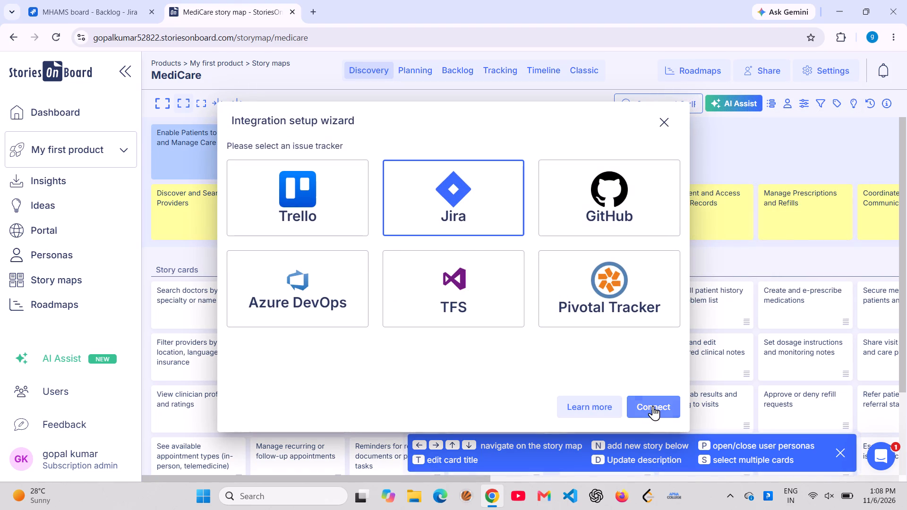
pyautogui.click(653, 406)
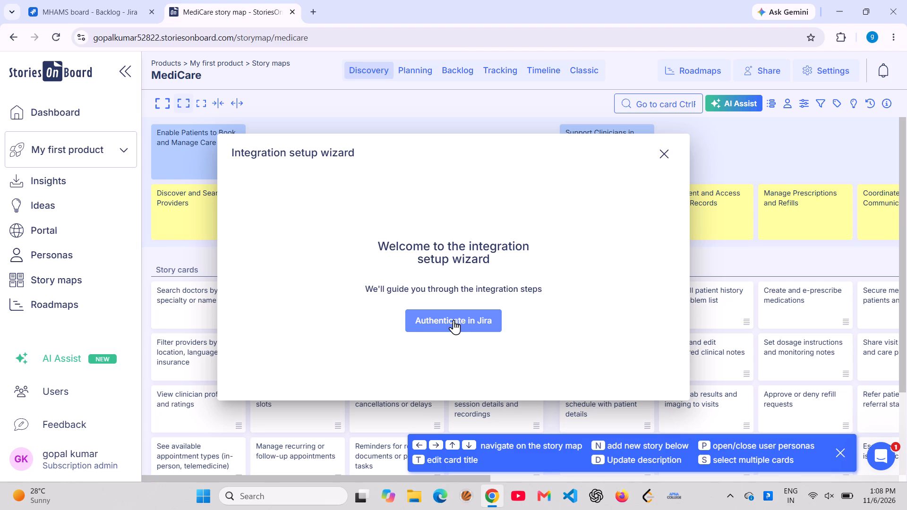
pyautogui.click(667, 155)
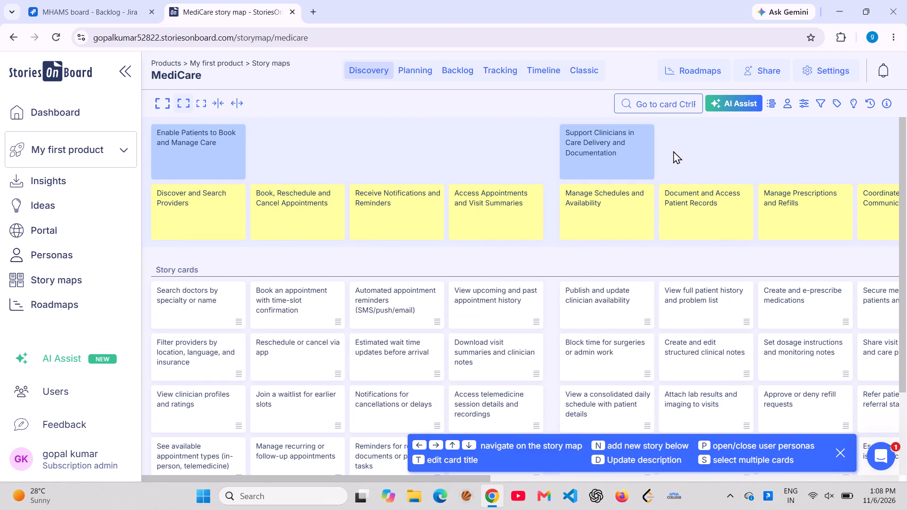
# Start a Jira integration for the story map and authorize StoriesOnBoard to access the Atlassian account.
pyautogui.click(813, 69)
pyautogui.click(730, 193)
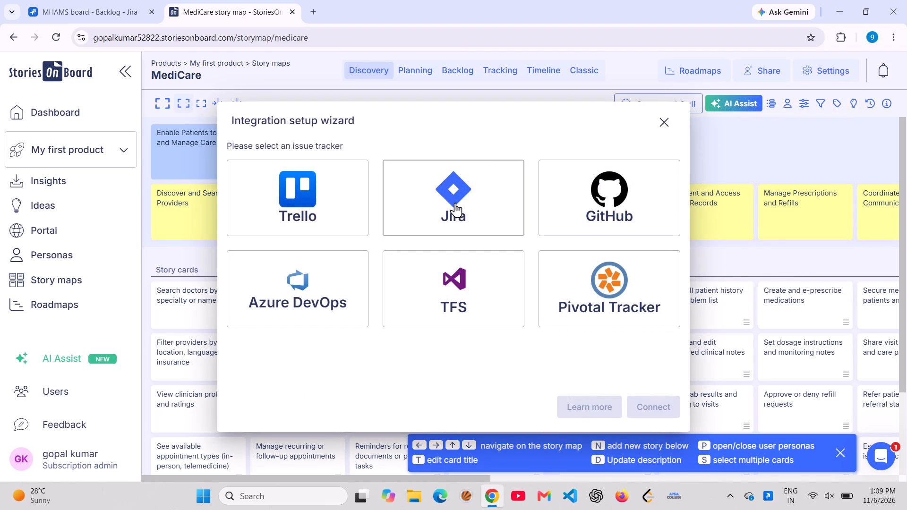
pyautogui.click(455, 203)
pyautogui.click(650, 406)
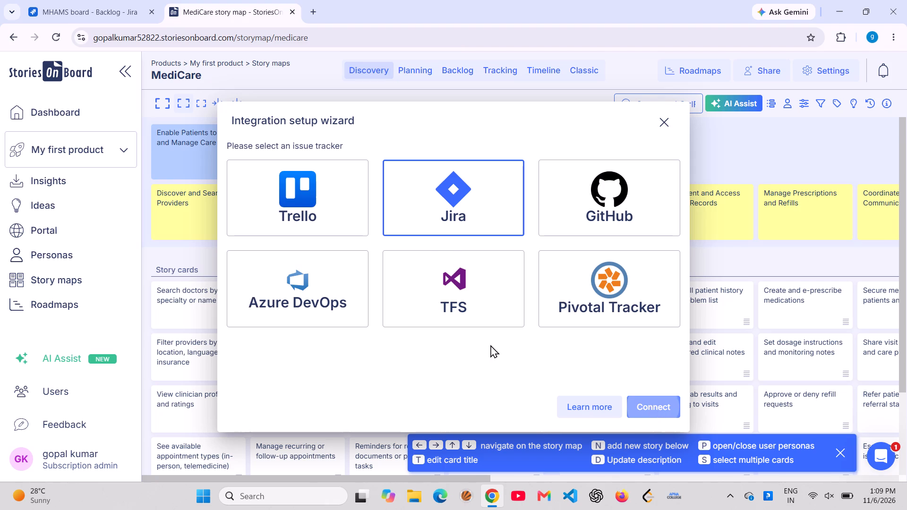
pyautogui.click(459, 324)
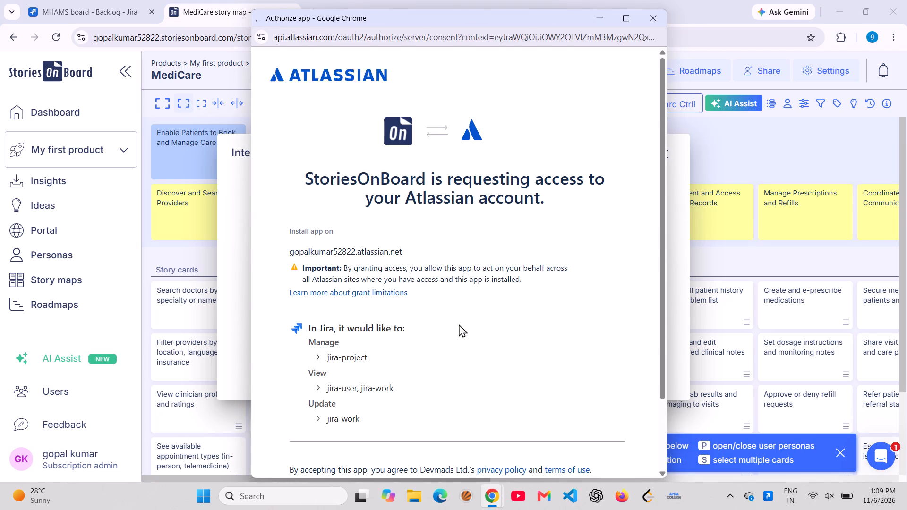
pyautogui.scroll(-6, 384, 338)
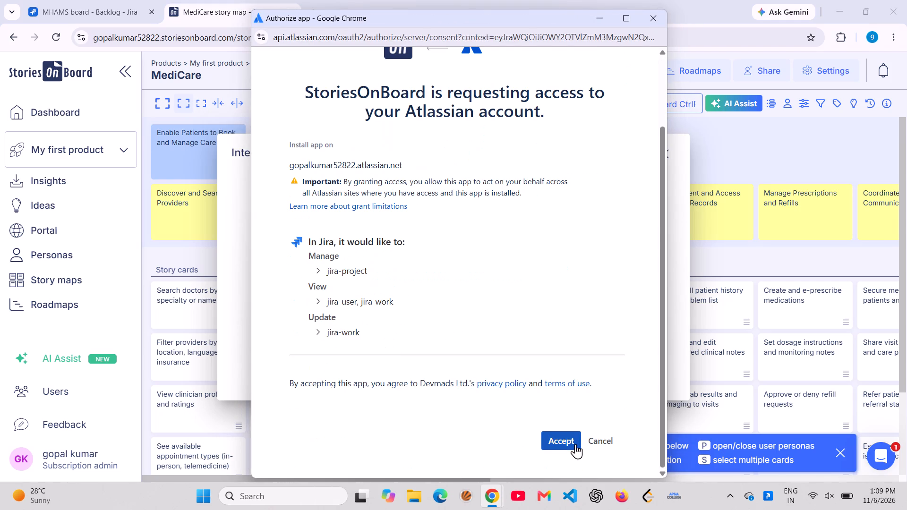
pyautogui.click(566, 440)
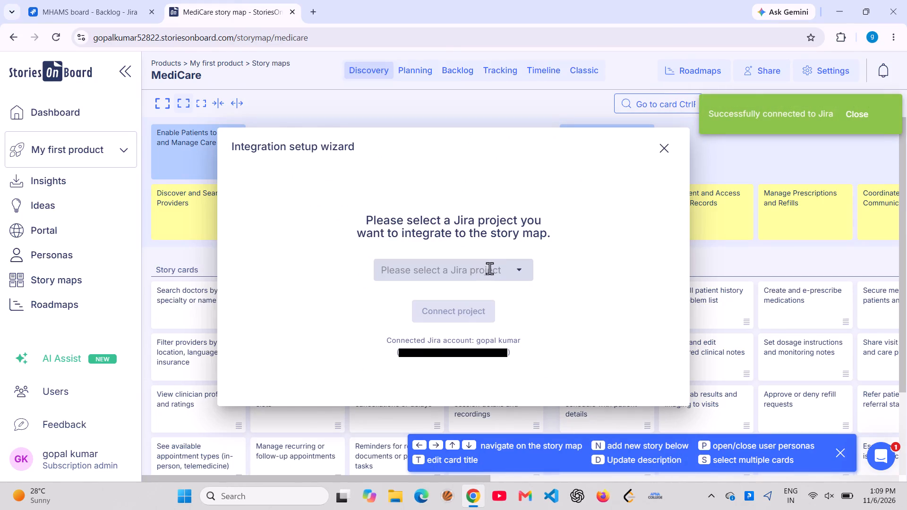
# Connect the MediCare-Hospital Appointment Management System project using Simple integration, keeping title and description changes in sync.
pyautogui.click(488, 268)
pyautogui.click(447, 316)
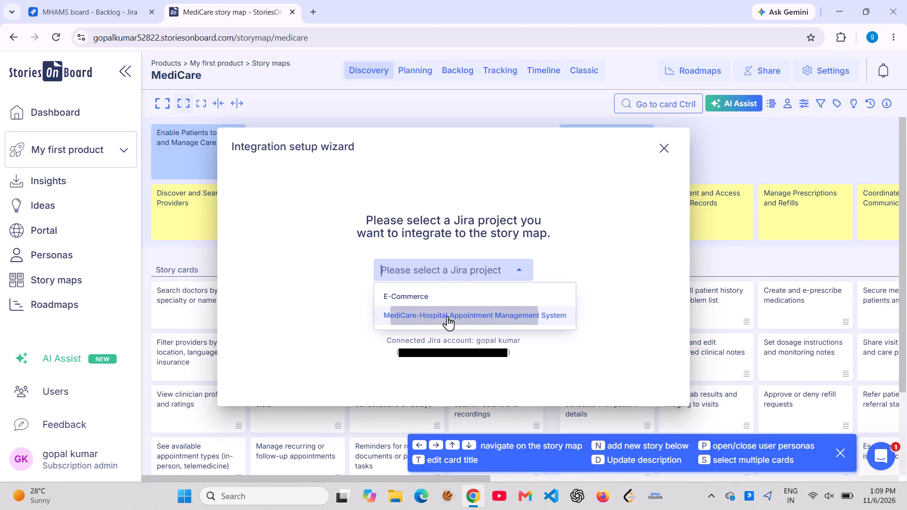
pyautogui.click(444, 314)
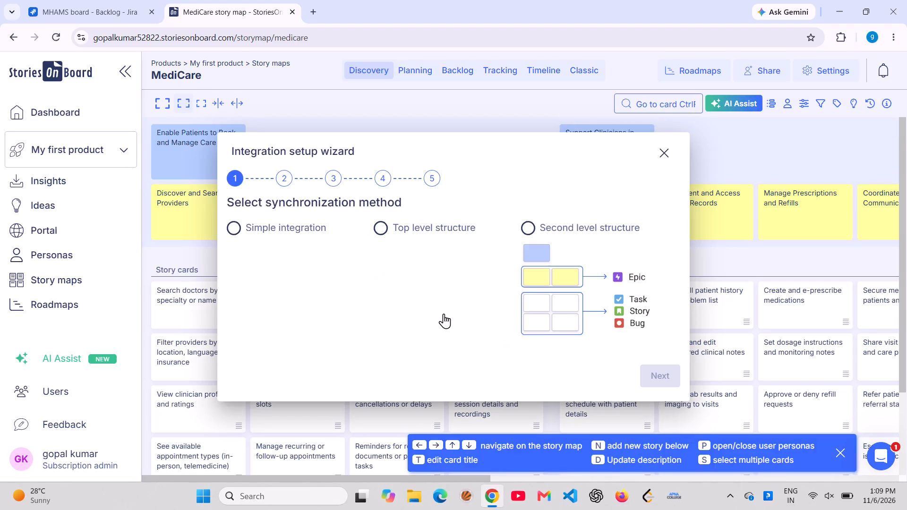
pyautogui.click(235, 225)
pyautogui.click(643, 367)
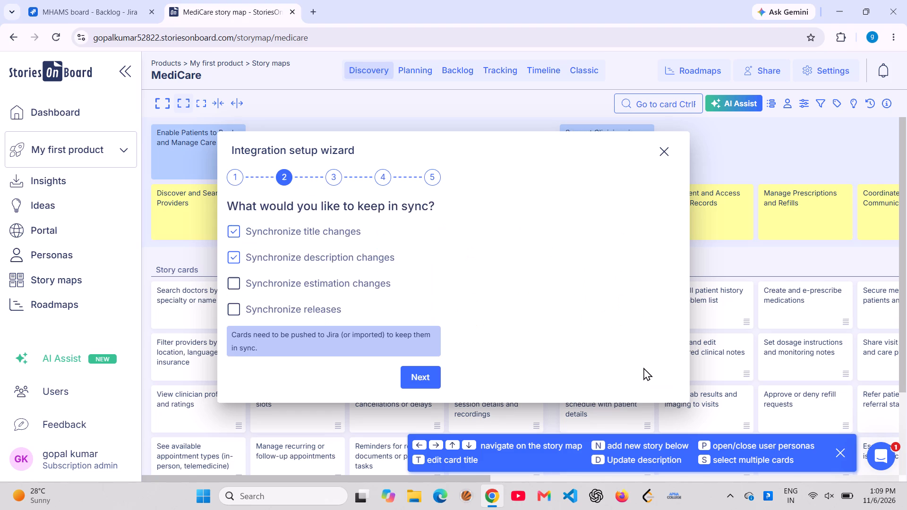
pyautogui.click(422, 377)
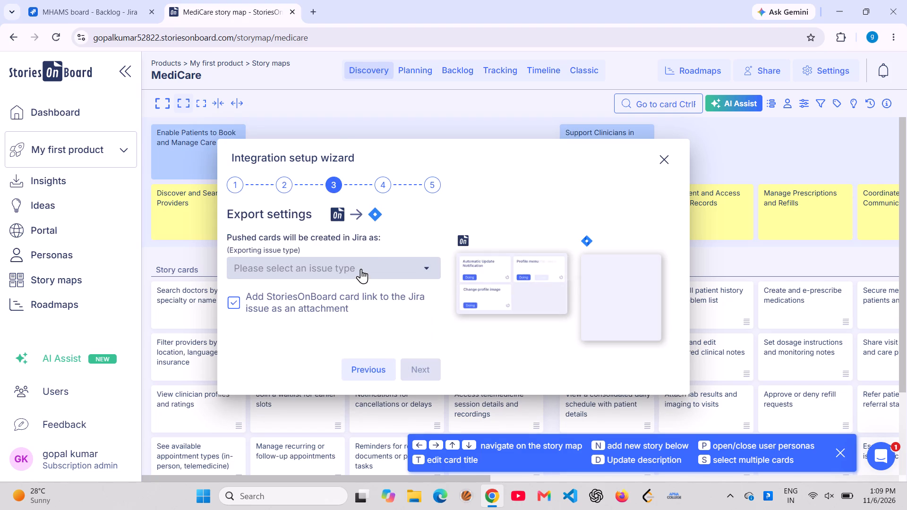
# Set pushed cards to be created in Jira as Story issues and finish the integration setup with the default import settings.
pyautogui.click(361, 269)
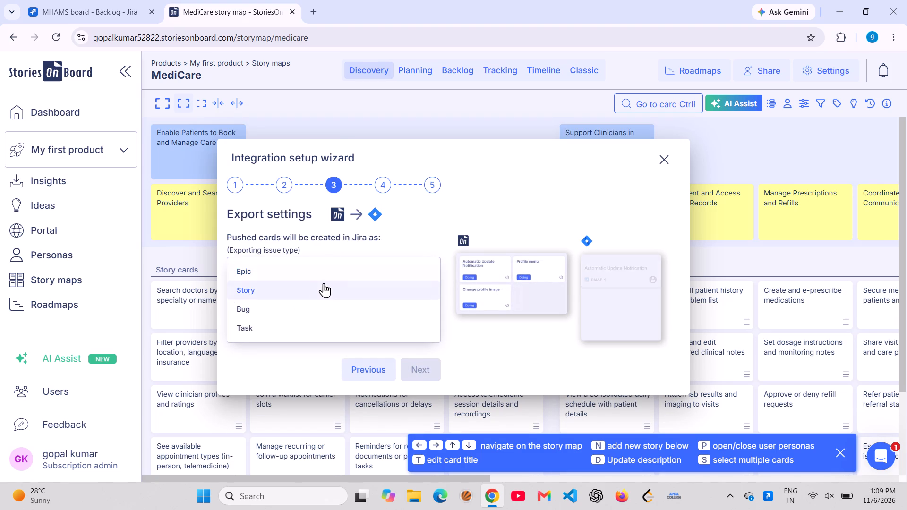
pyautogui.click(316, 287)
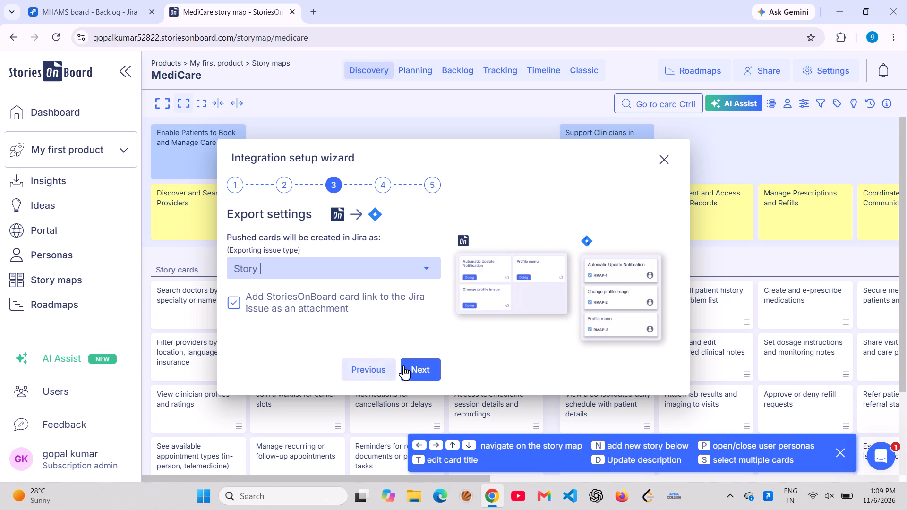
pyautogui.click(417, 369)
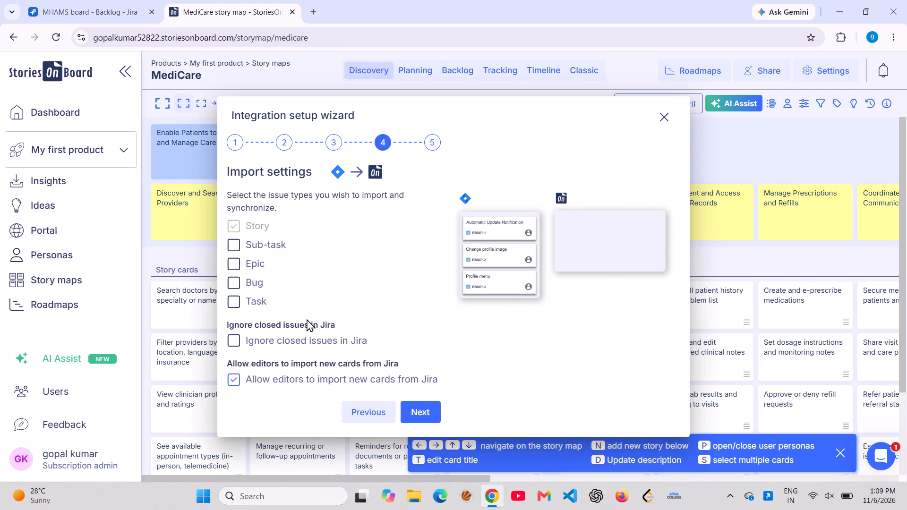
pyautogui.scroll(-3, 283, 317)
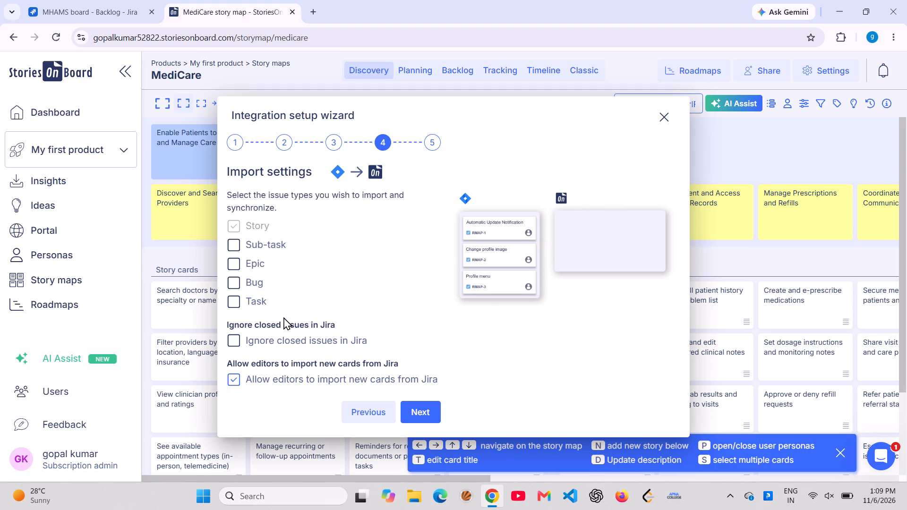
pyautogui.click(427, 416)
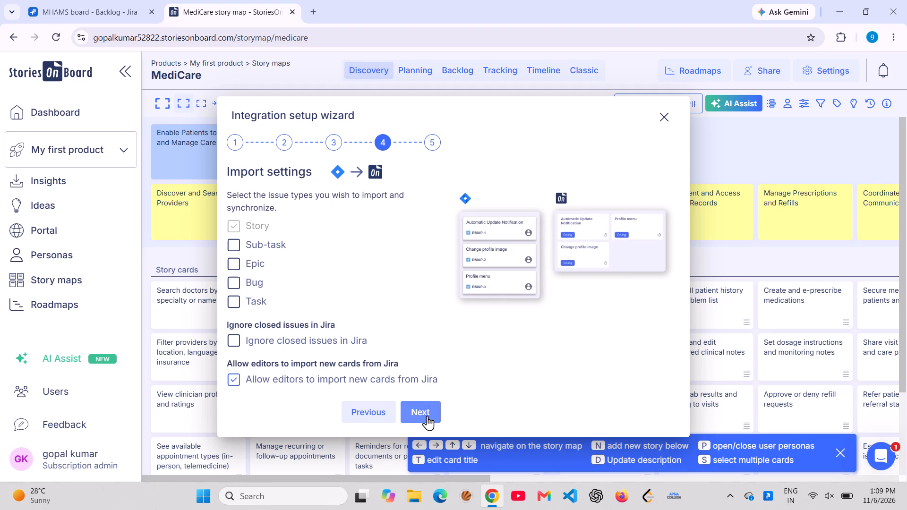
pyautogui.click(419, 370)
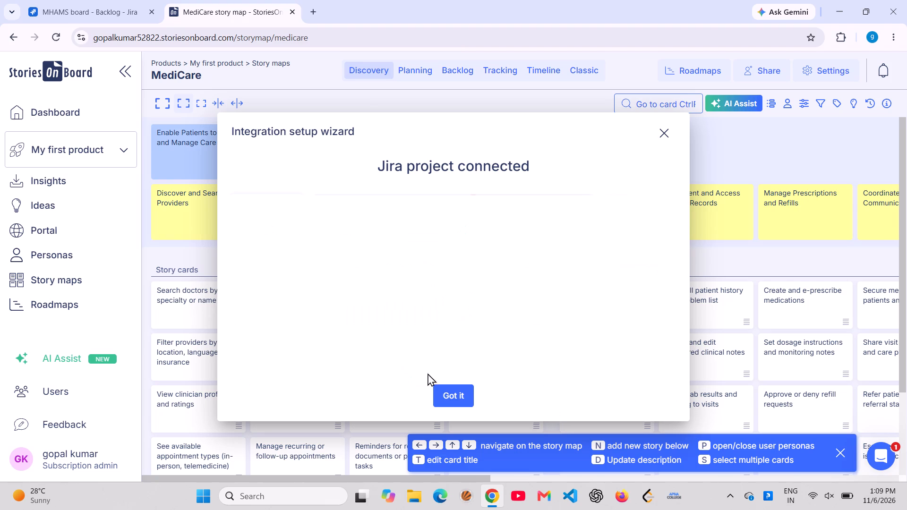
pyautogui.click(456, 394)
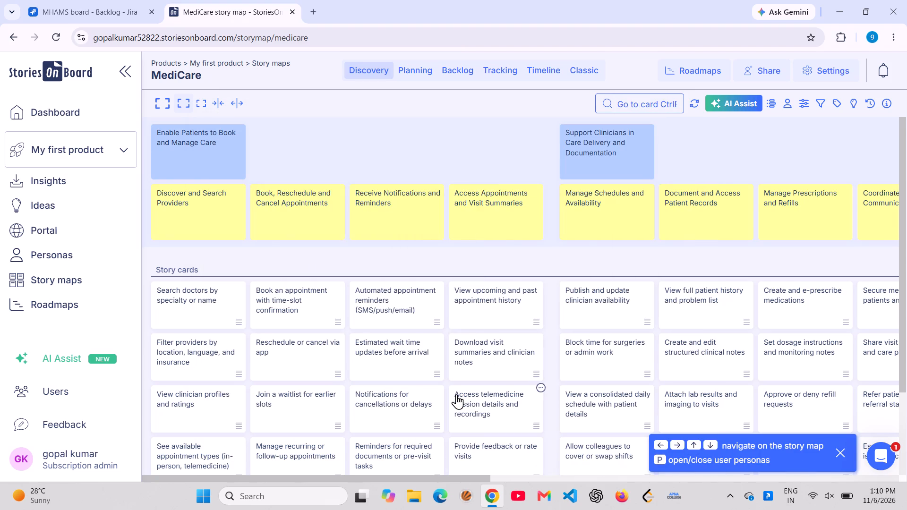
# Push the "Search doctors by specialty or name" and "Book an appointment with time-slot confirmation" cards to Jira.
pyautogui.scroll(-3, 347, 238)
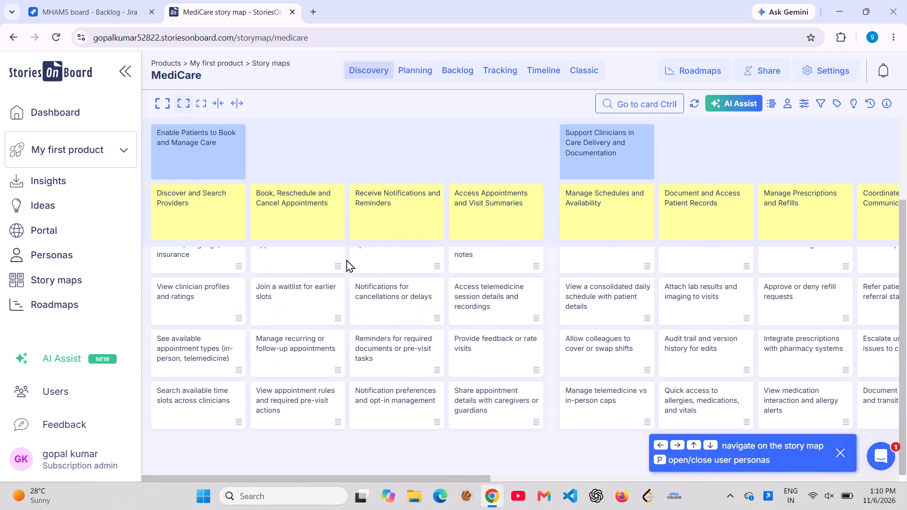
pyautogui.scroll(2, 336, 292)
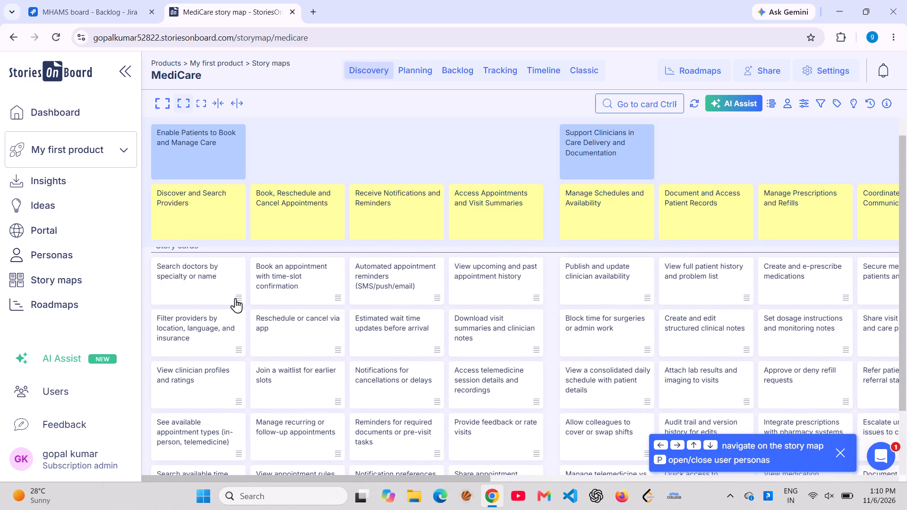
pyautogui.click(230, 290)
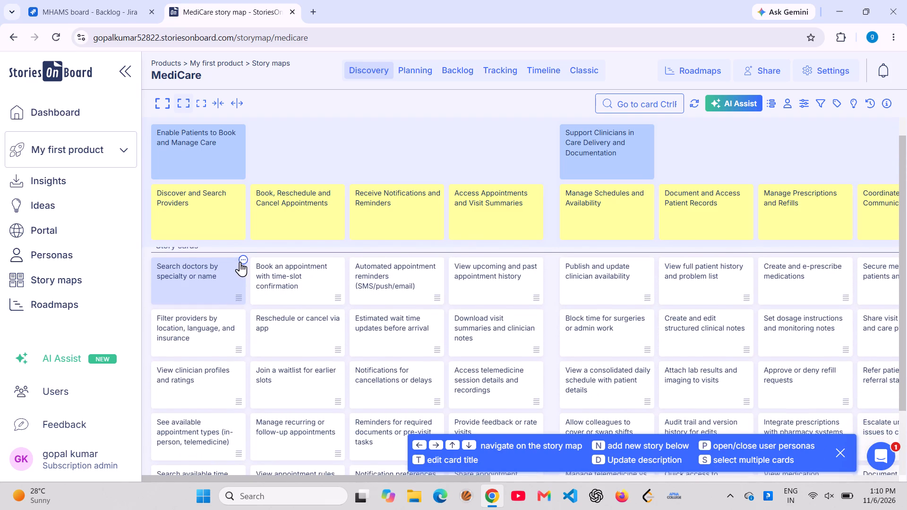
pyautogui.click(240, 259)
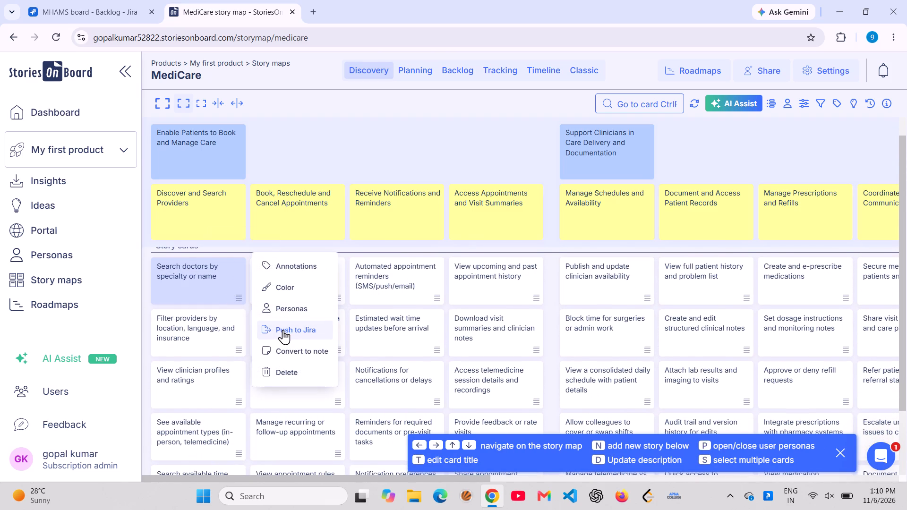
pyautogui.click(283, 330)
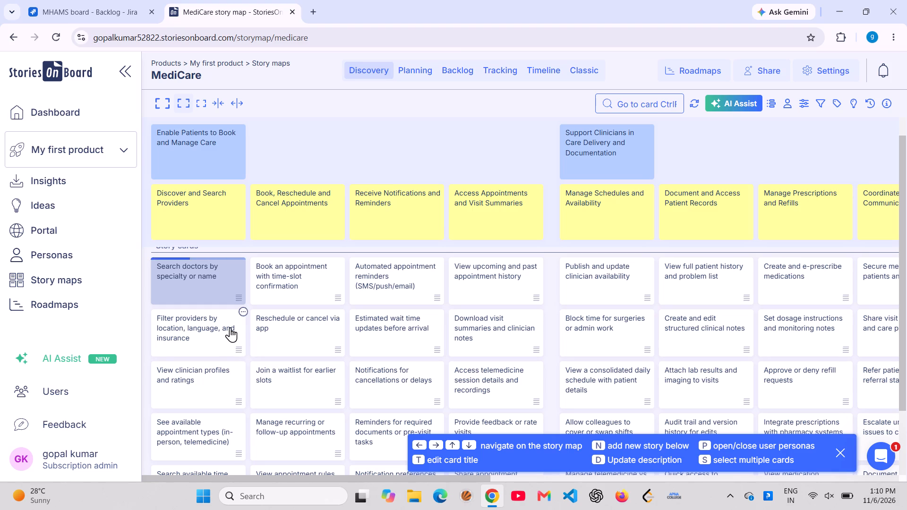
pyautogui.click(340, 256)
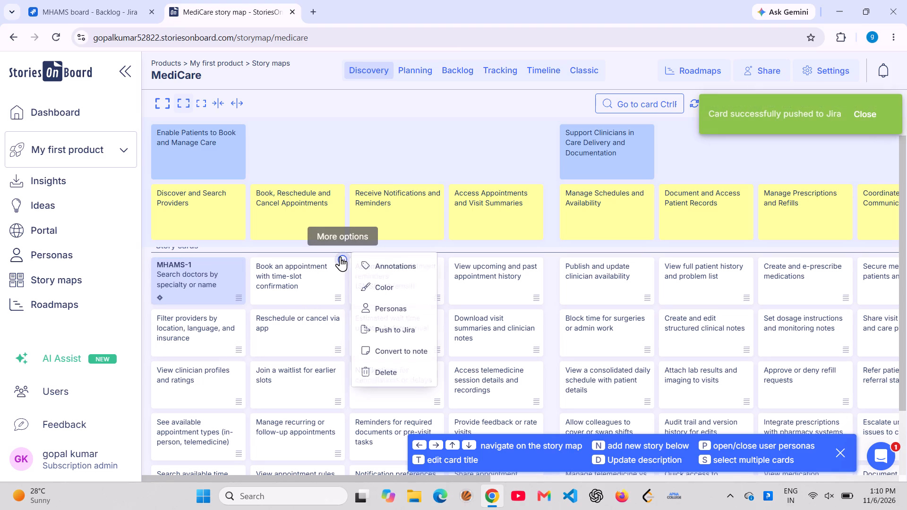
pyautogui.click(379, 328)
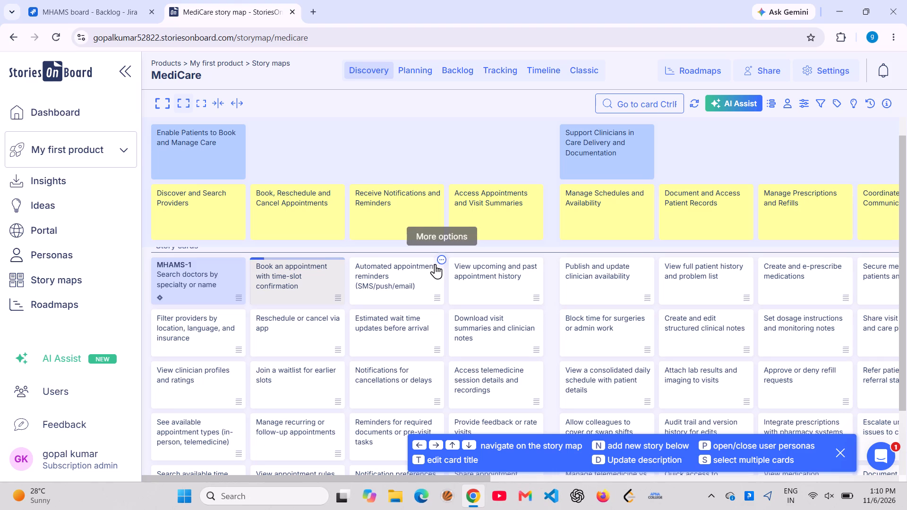
# Push the "Join a waitlist for earlier slots" card to Jira.
pyautogui.scroll(-1, 426, 324)
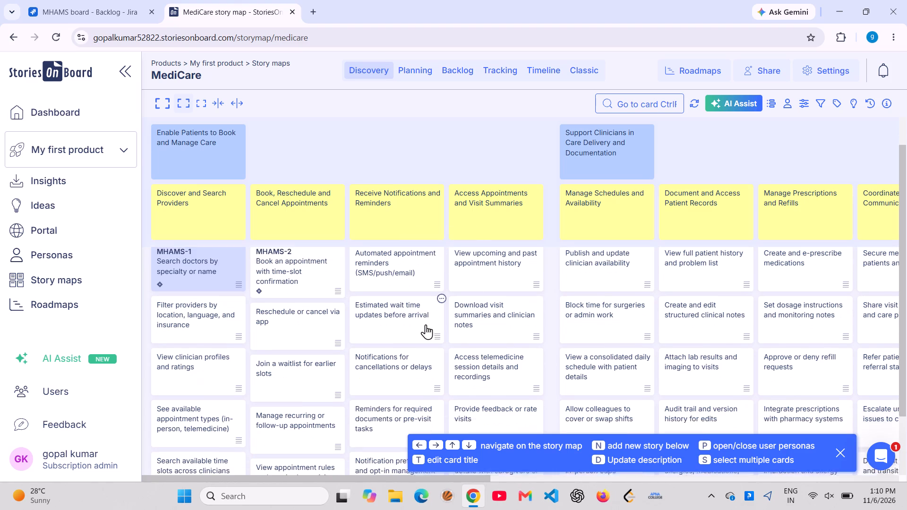
pyautogui.scroll(-1, 426, 324)
pyautogui.scroll(-1, 323, 313)
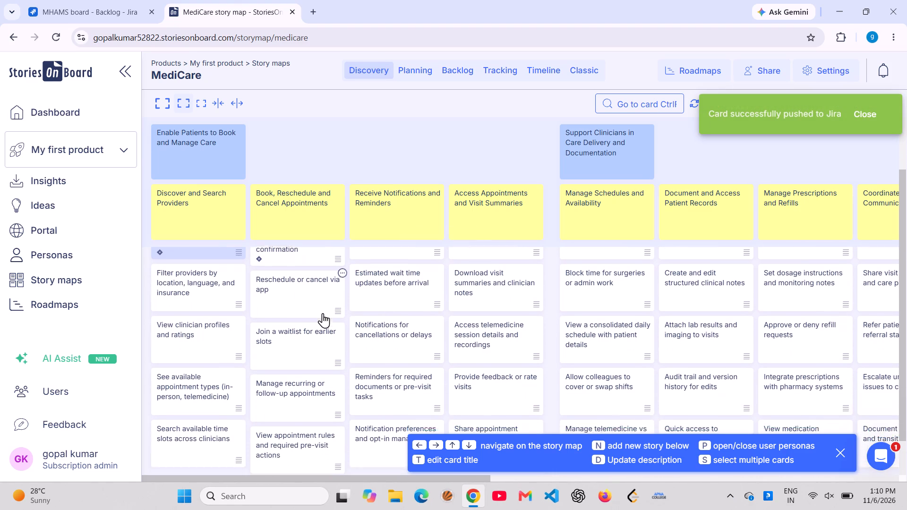
pyautogui.scroll(-1, 323, 313)
pyautogui.click(342, 298)
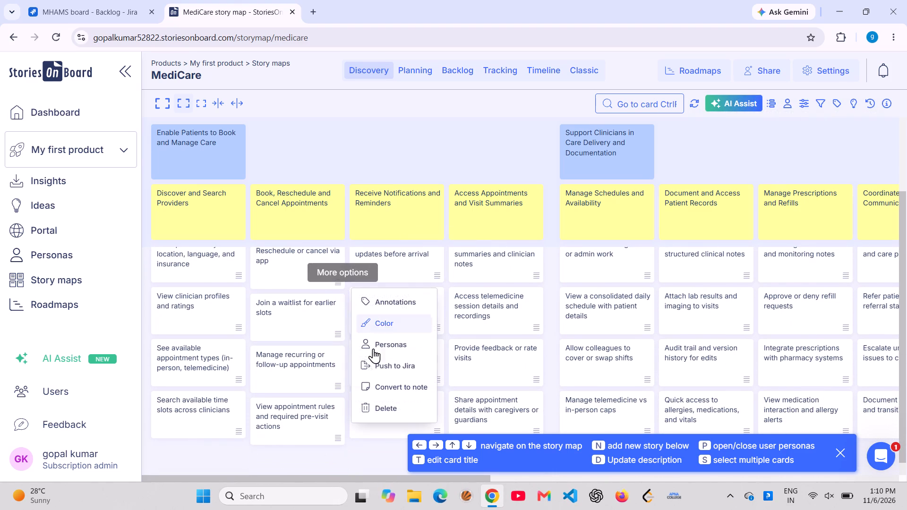
pyautogui.click(384, 365)
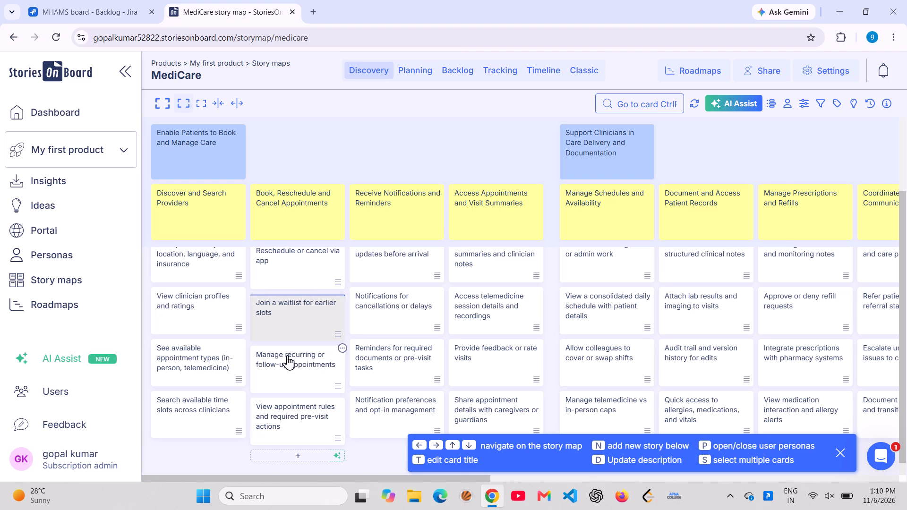
pyautogui.scroll(1, 444, 357)
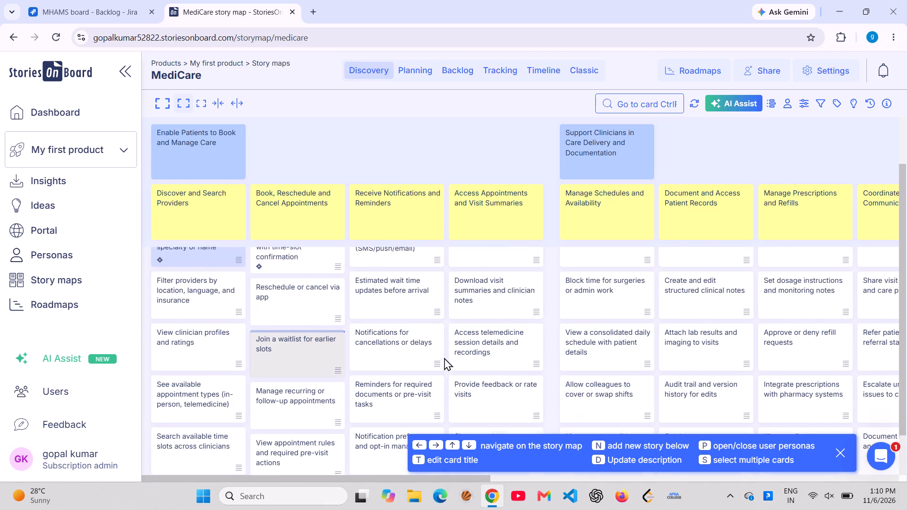
# Switch to Jira, reload the MHAMS board backlog to bring in the pushed stories, and dismiss the whiteboard suggestion.
pyautogui.scroll(2, 444, 357)
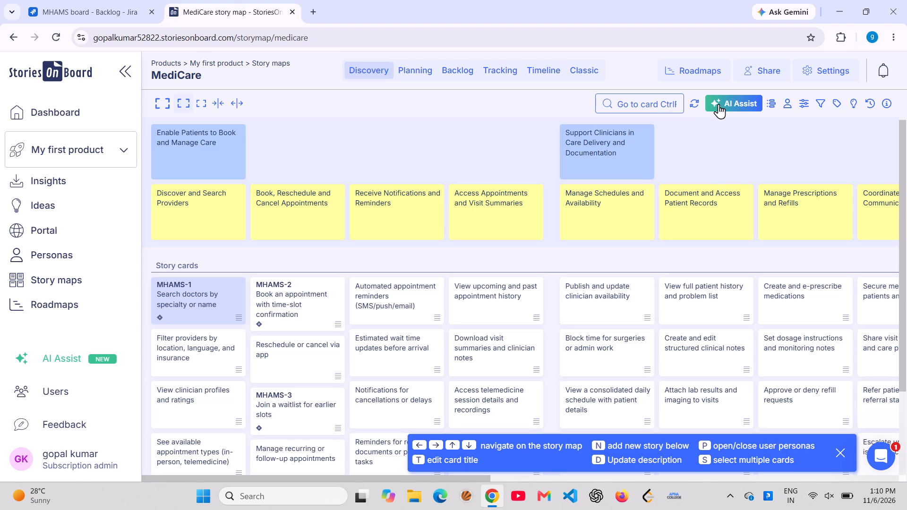
pyautogui.click(105, 0)
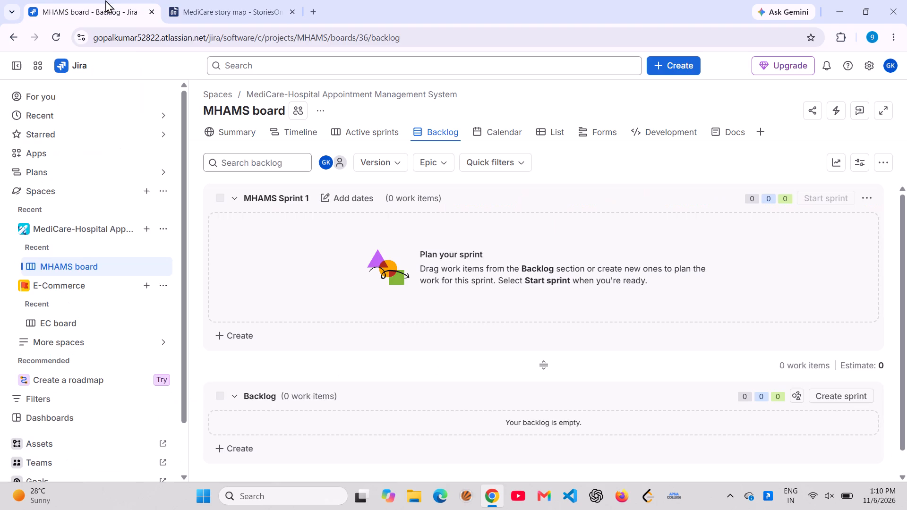
pyautogui.click(57, 39)
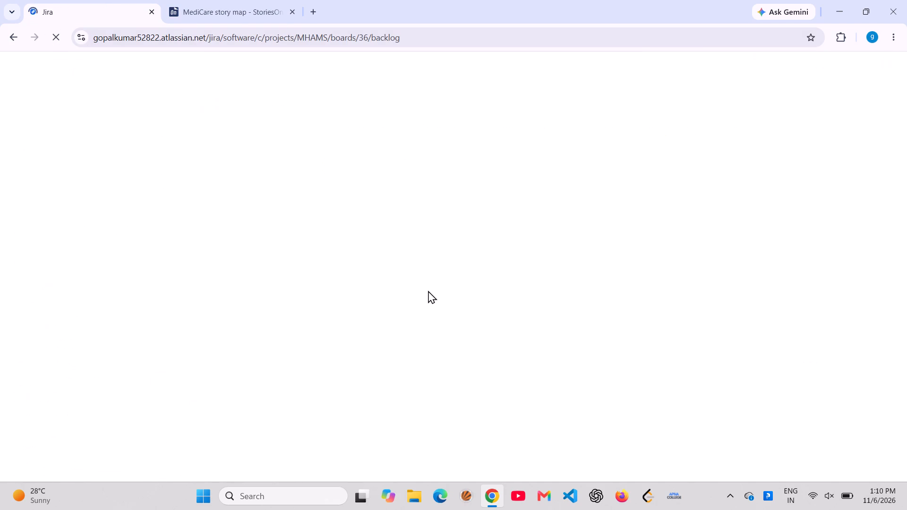
pyautogui.scroll(-2, 482, 323)
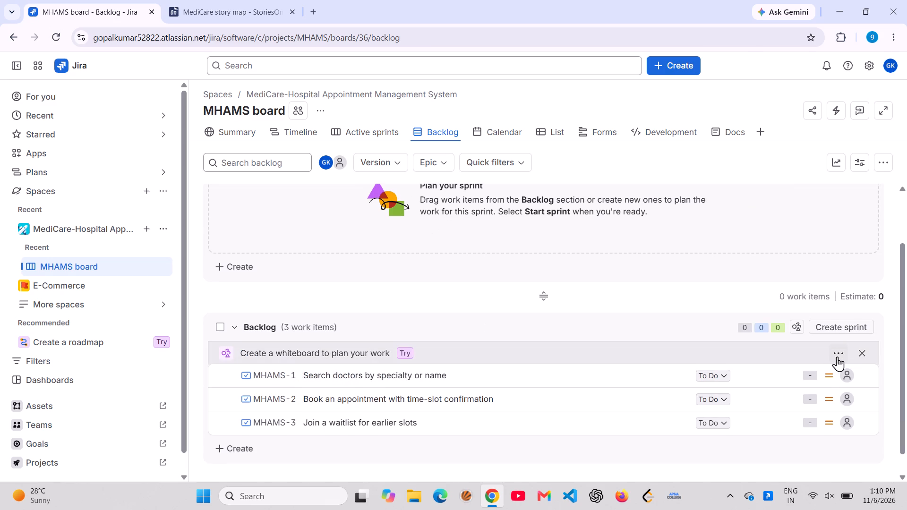
pyautogui.click(863, 350)
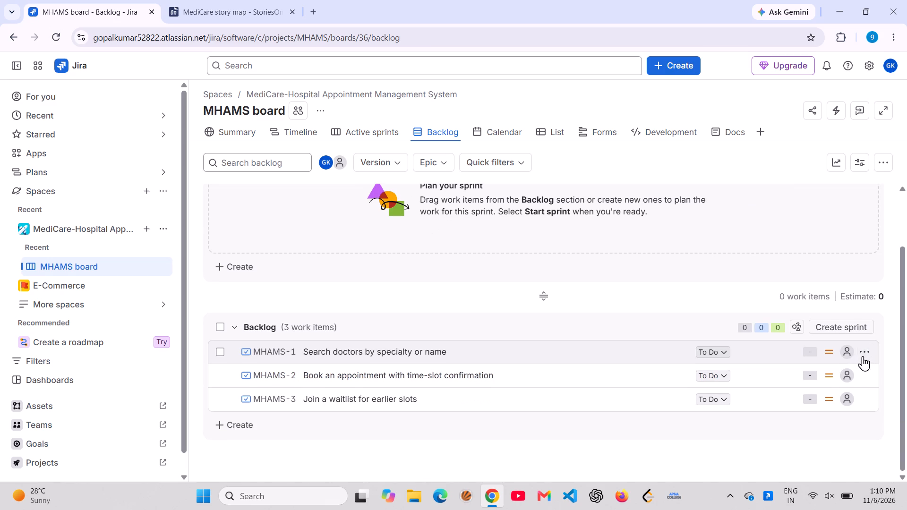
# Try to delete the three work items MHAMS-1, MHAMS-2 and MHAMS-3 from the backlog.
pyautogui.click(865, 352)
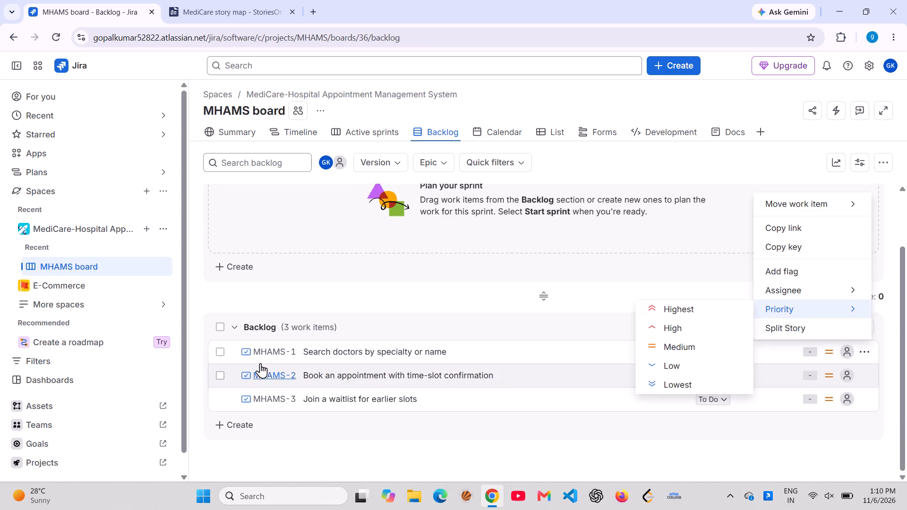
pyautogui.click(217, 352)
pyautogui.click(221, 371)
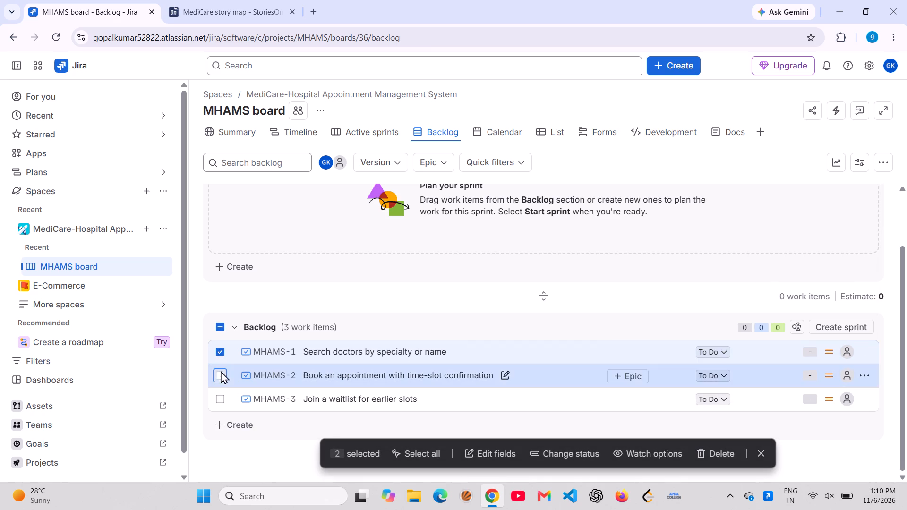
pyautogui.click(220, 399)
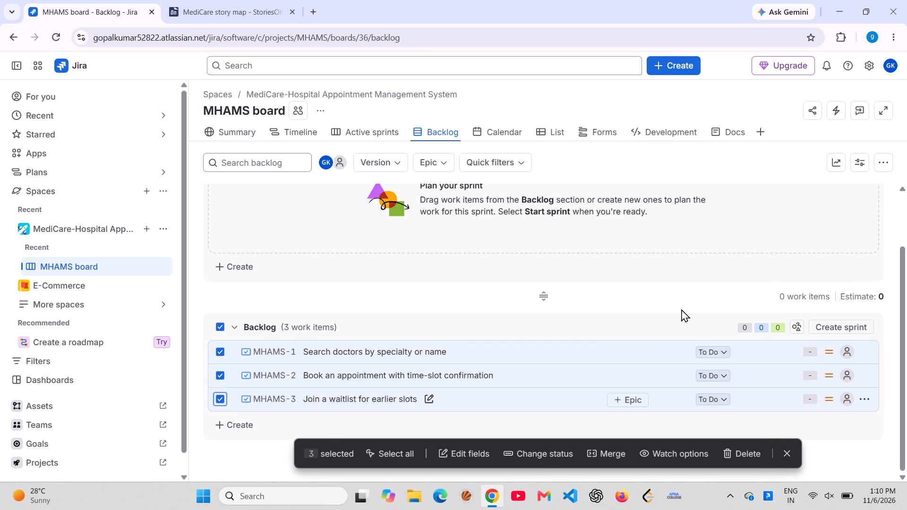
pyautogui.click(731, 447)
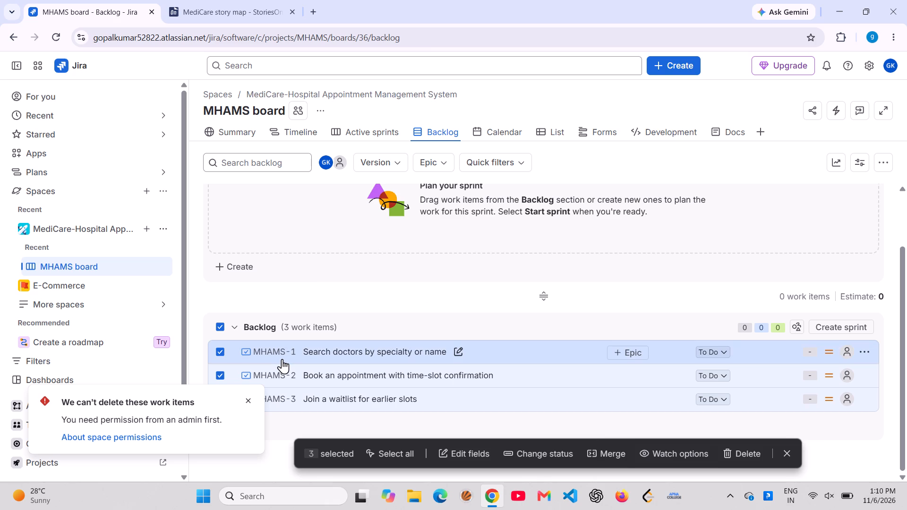
# Read the Atlassian Support article about space permissions and return to the MHAMS backlog.
pyautogui.click(128, 435)
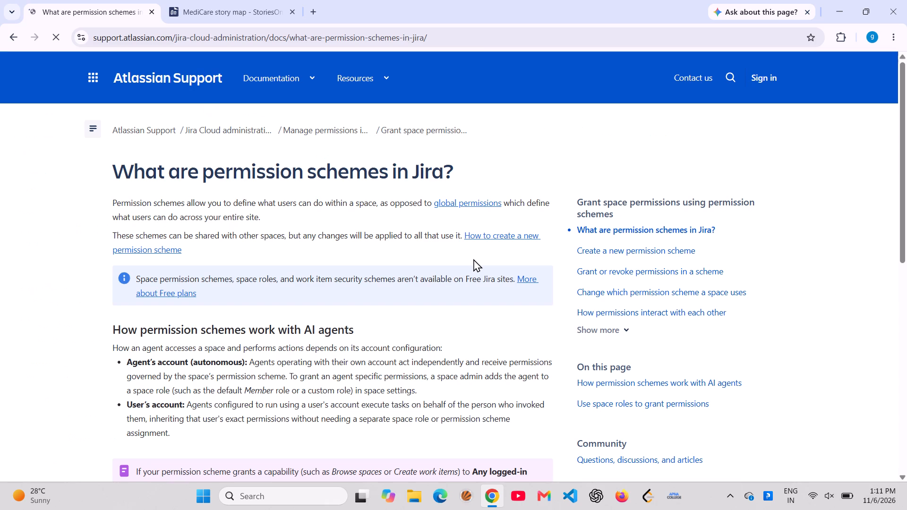
pyautogui.scroll(-5, 408, 295)
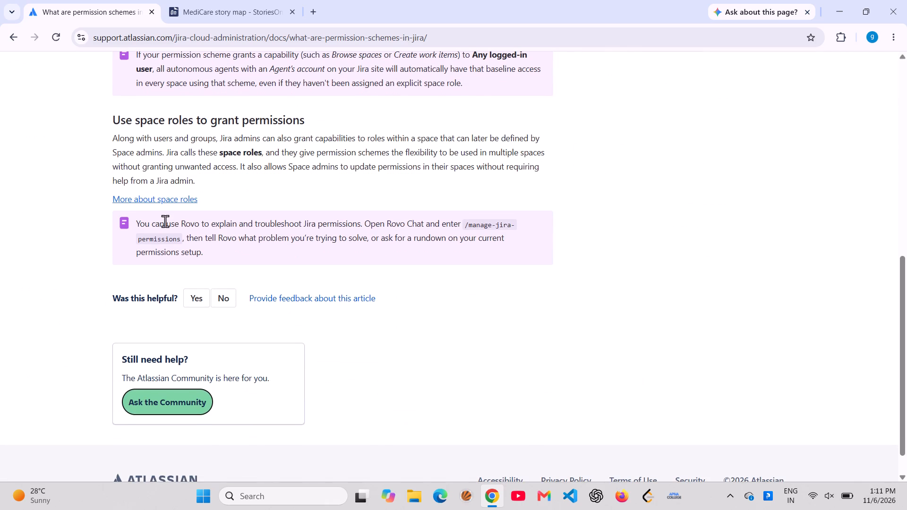
pyautogui.hscroll(7, 165, 221)
pyautogui.scroll(-1, 508, 374)
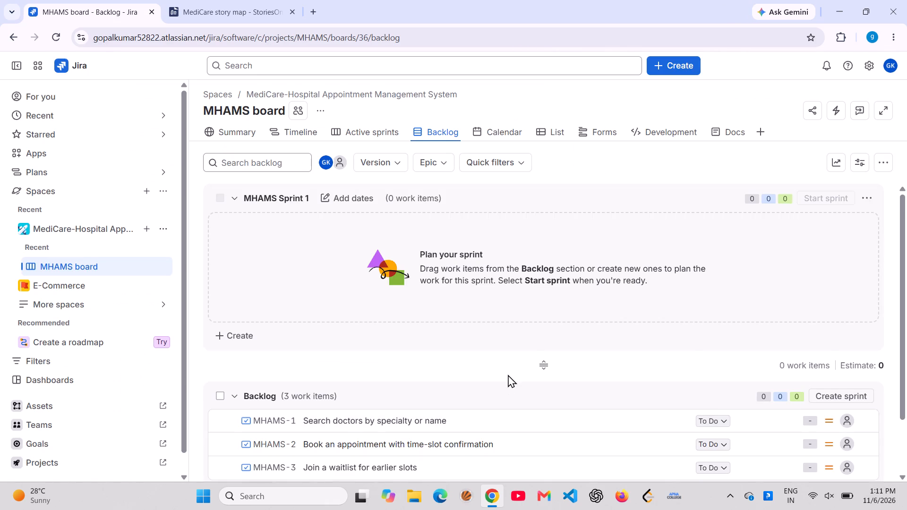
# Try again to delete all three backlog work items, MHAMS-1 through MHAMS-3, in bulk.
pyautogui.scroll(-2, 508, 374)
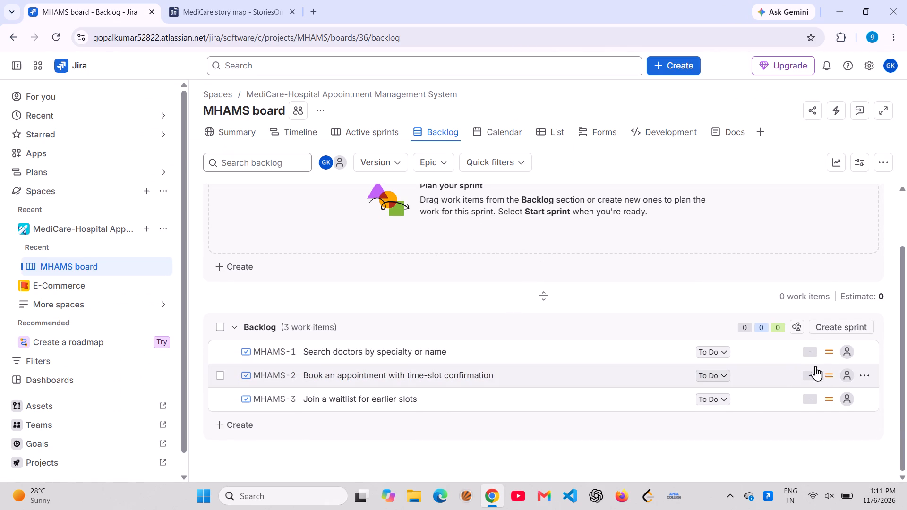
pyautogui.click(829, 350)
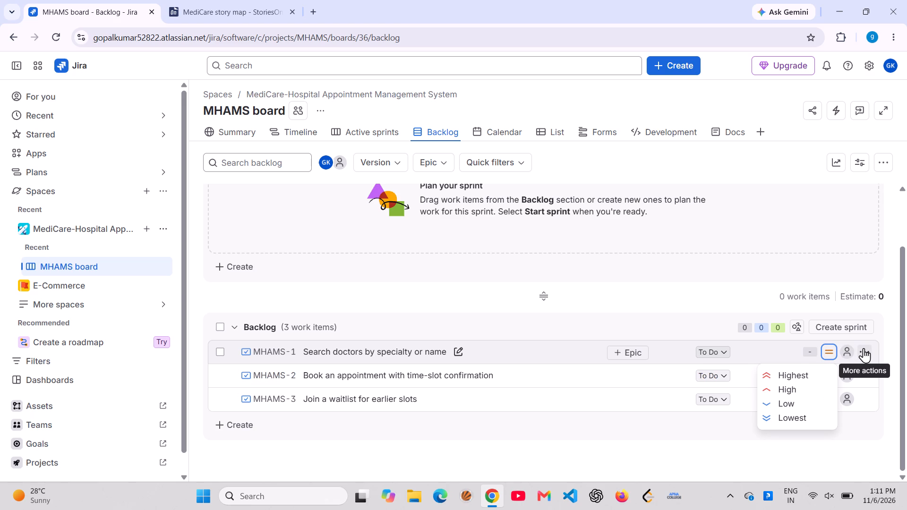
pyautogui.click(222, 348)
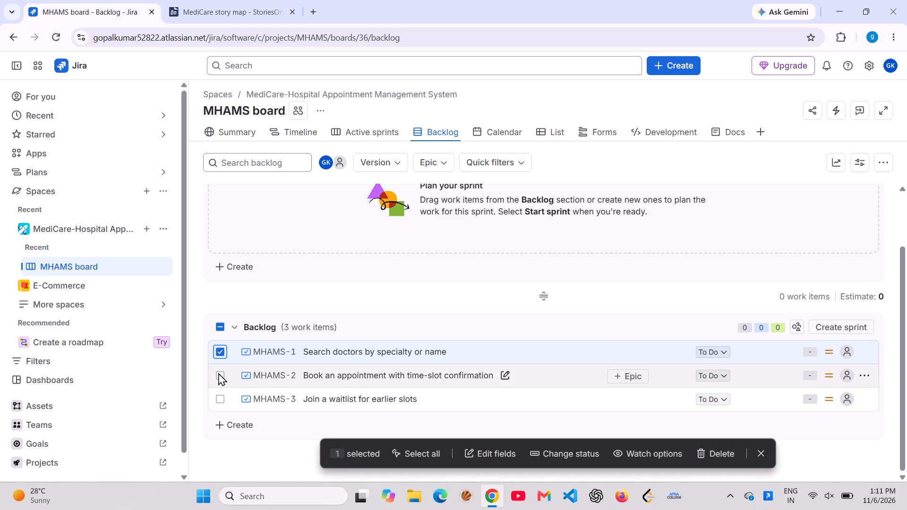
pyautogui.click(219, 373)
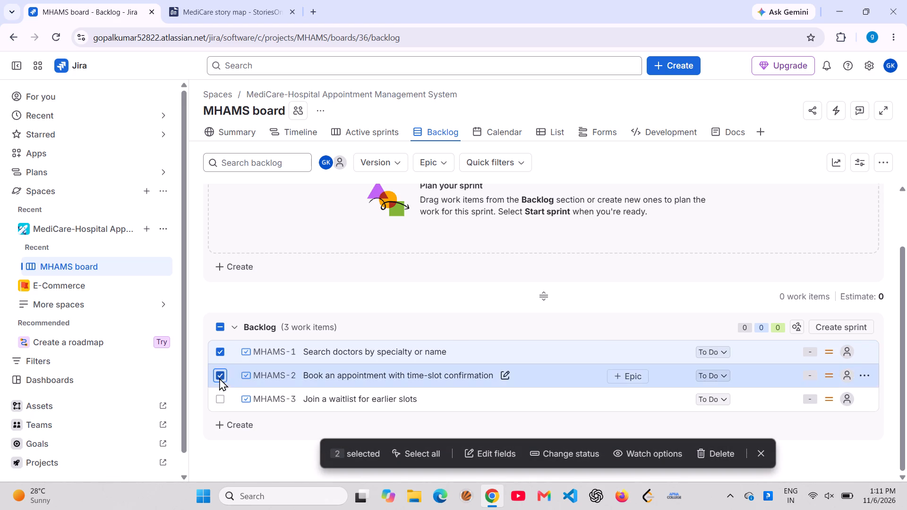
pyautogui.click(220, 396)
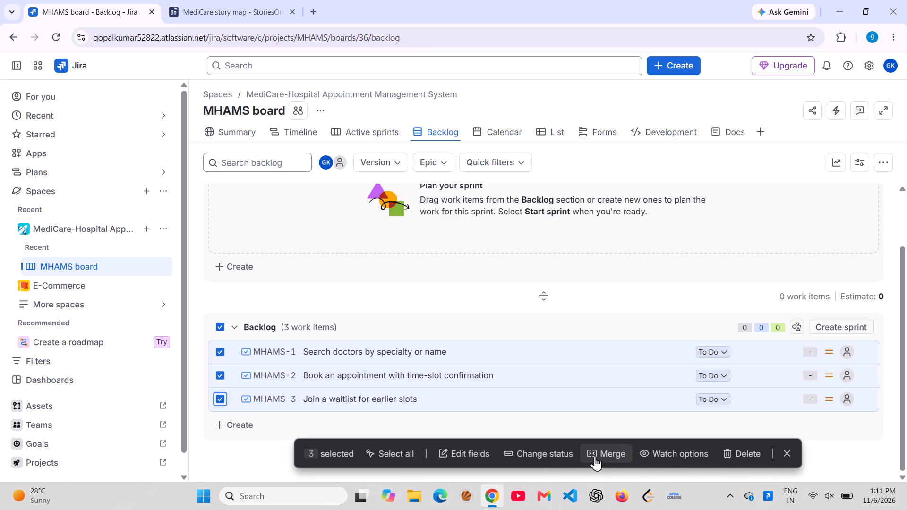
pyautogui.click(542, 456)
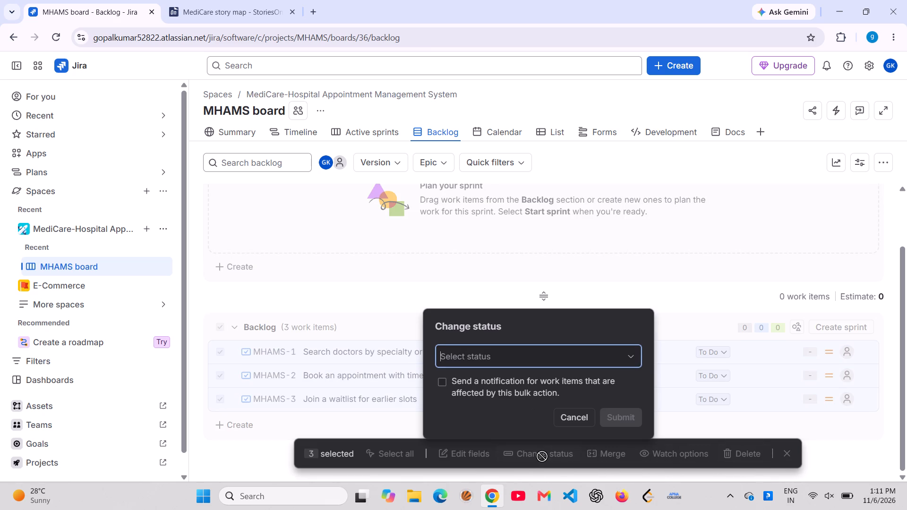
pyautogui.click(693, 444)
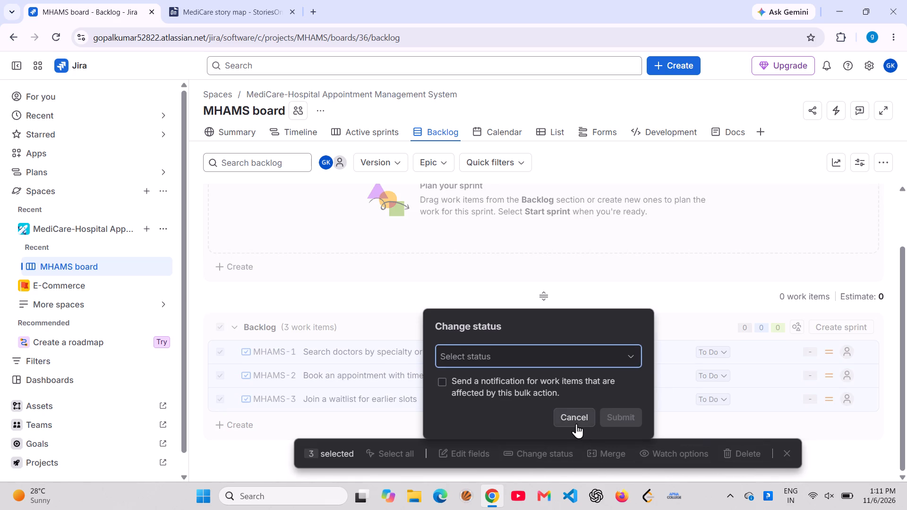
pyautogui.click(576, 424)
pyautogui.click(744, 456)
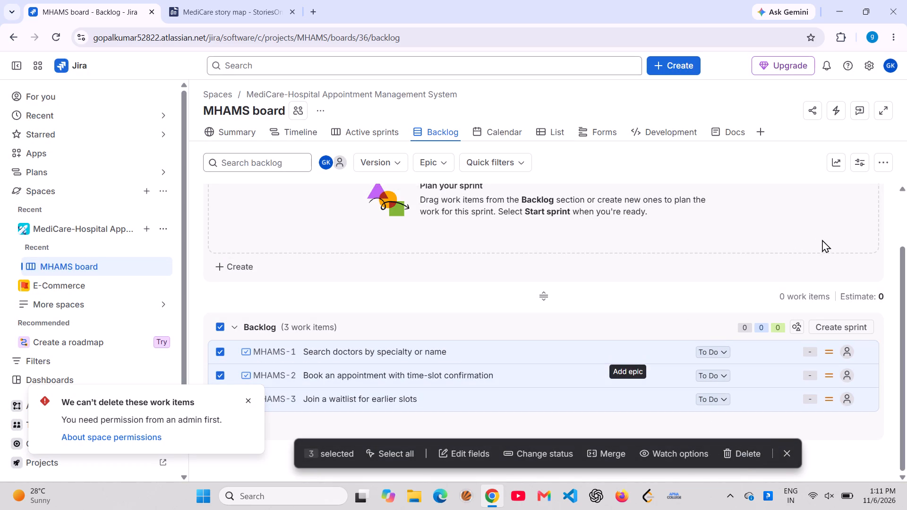
# Open the space settings of the MediCare-Hospital Appointment Management System from the Jira admin space list and examine its details.
pyautogui.click(869, 63)
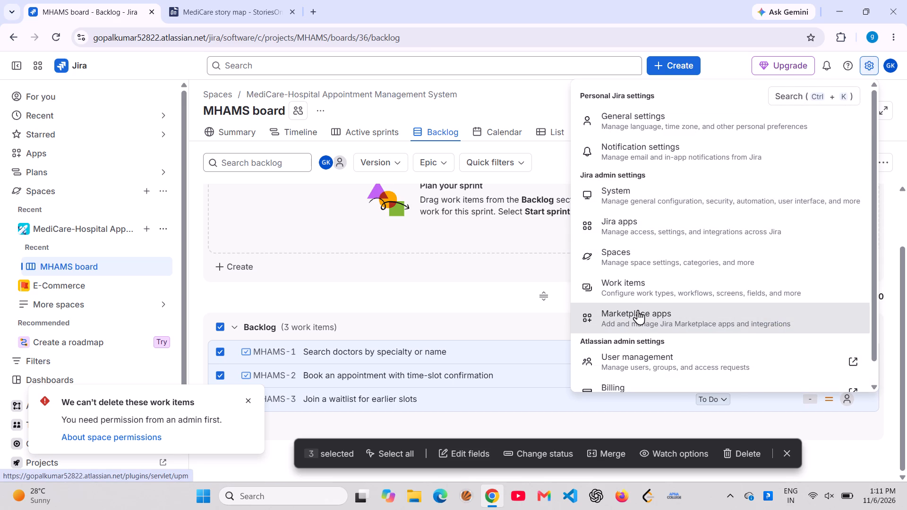
pyautogui.click(627, 255)
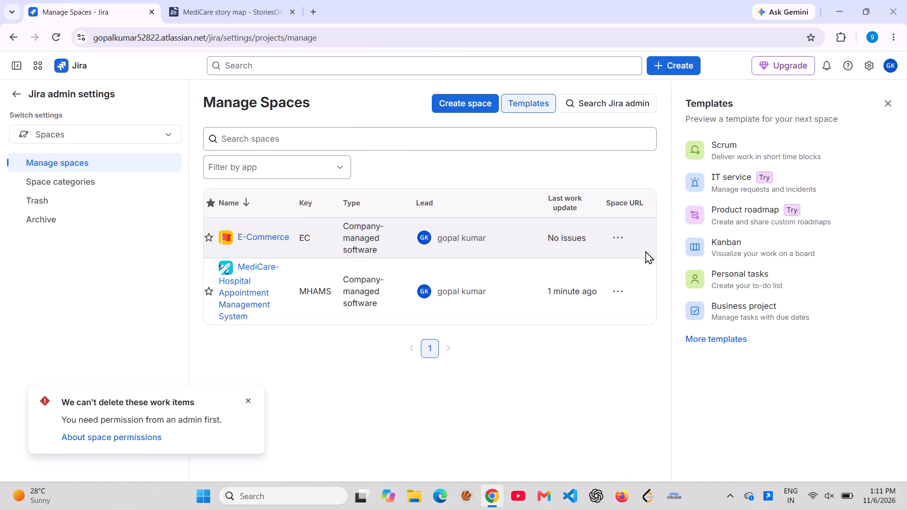
pyautogui.click(623, 236)
pyautogui.click(623, 379)
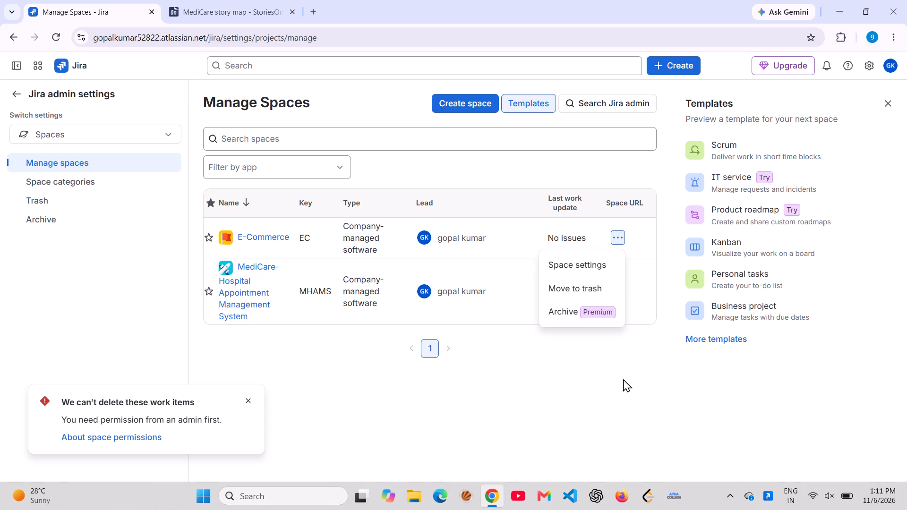
pyautogui.click(614, 290)
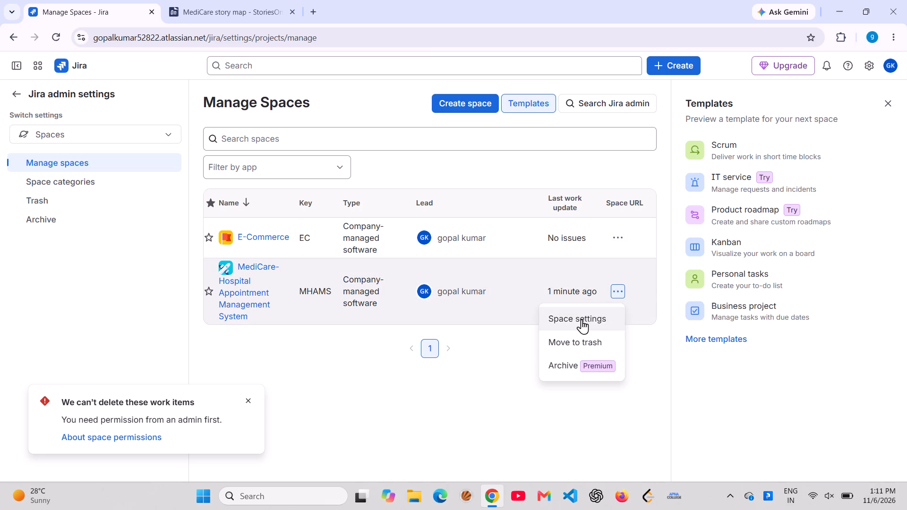
pyautogui.click(582, 319)
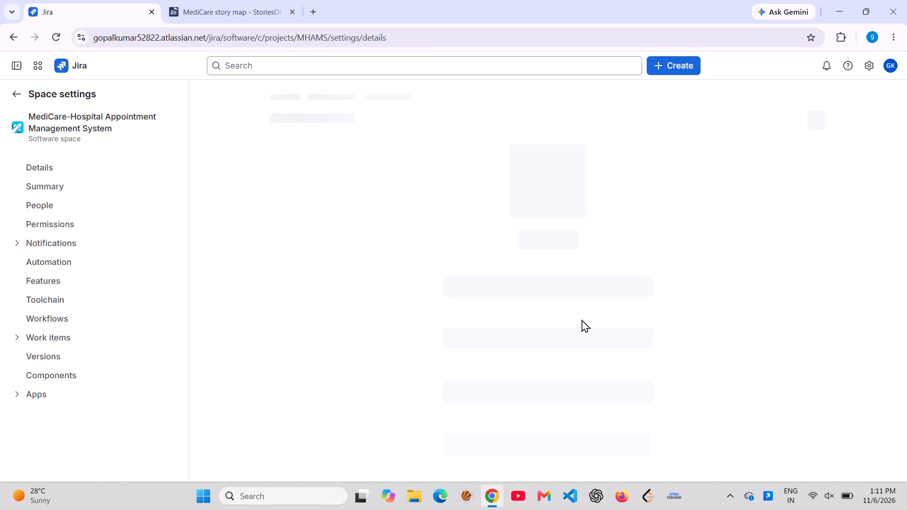
pyautogui.scroll(-1, 550, 358)
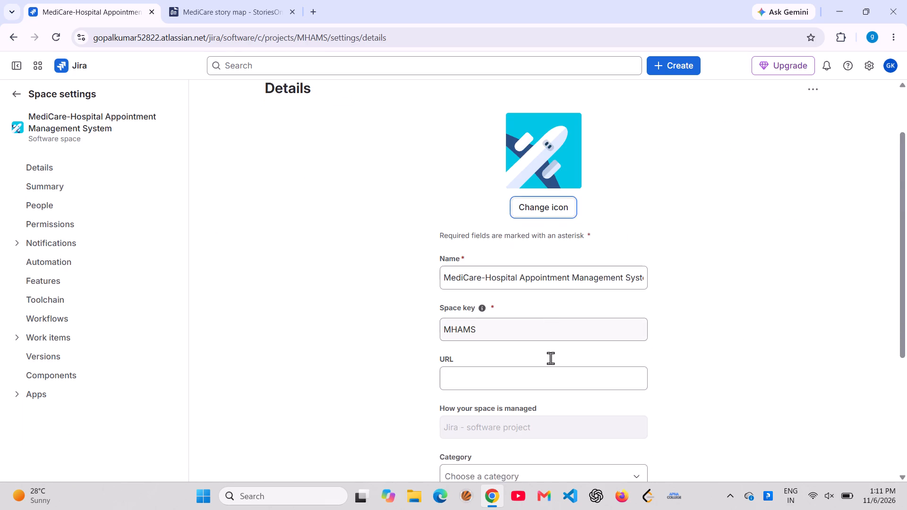
pyautogui.scroll(-3, 550, 358)
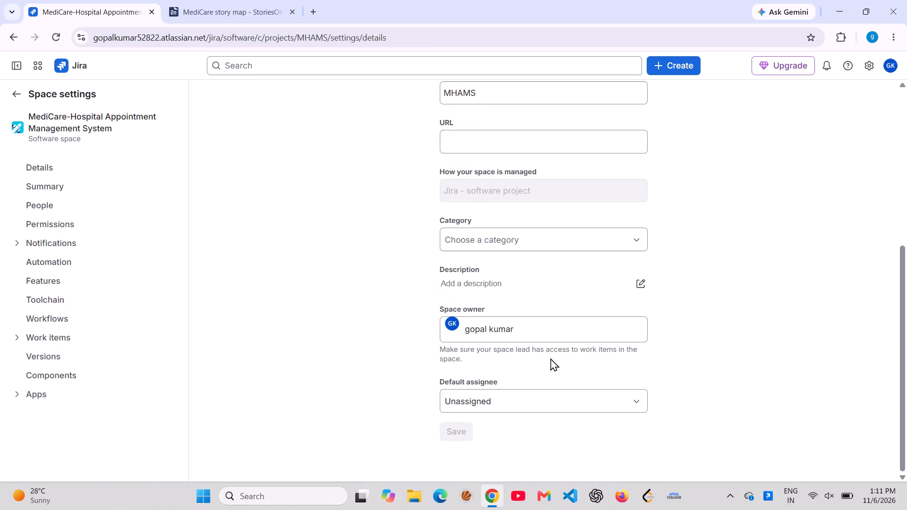
# Examine the MediCare space's permissions in the Default software scheme, covering administration, project and issue permissions.
pyautogui.click(42, 228)
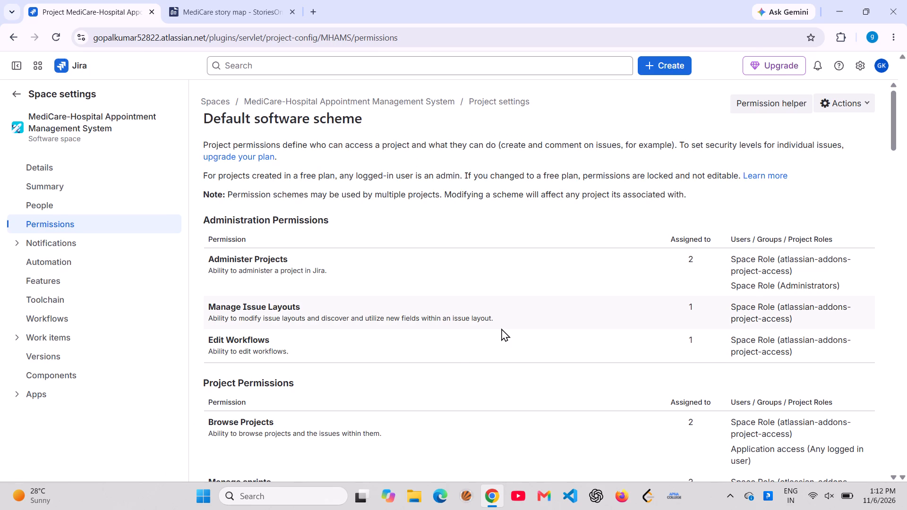
pyautogui.scroll(-4, 501, 328)
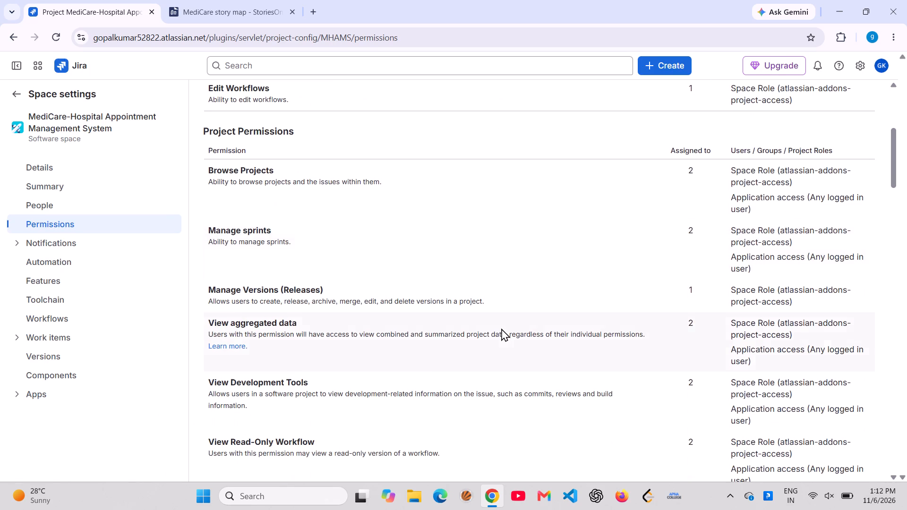
pyautogui.scroll(-6, 501, 328)
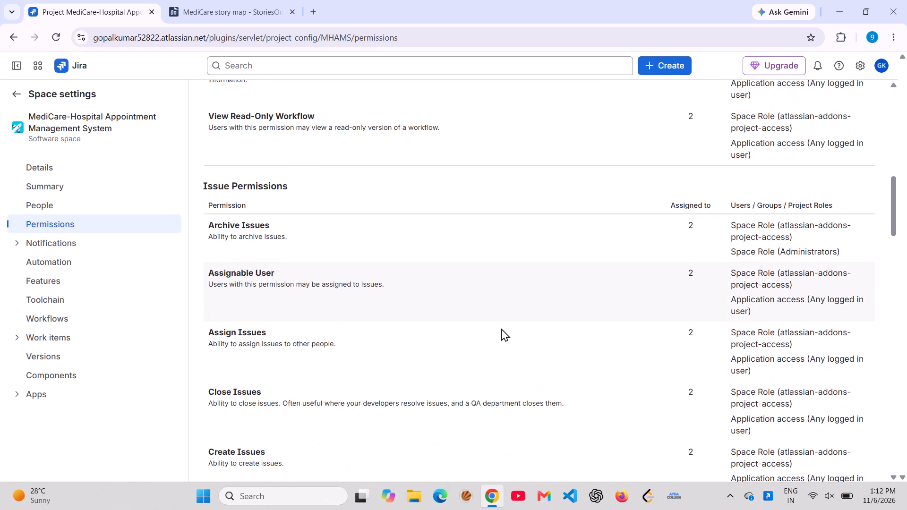
pyautogui.scroll(-6, 501, 328)
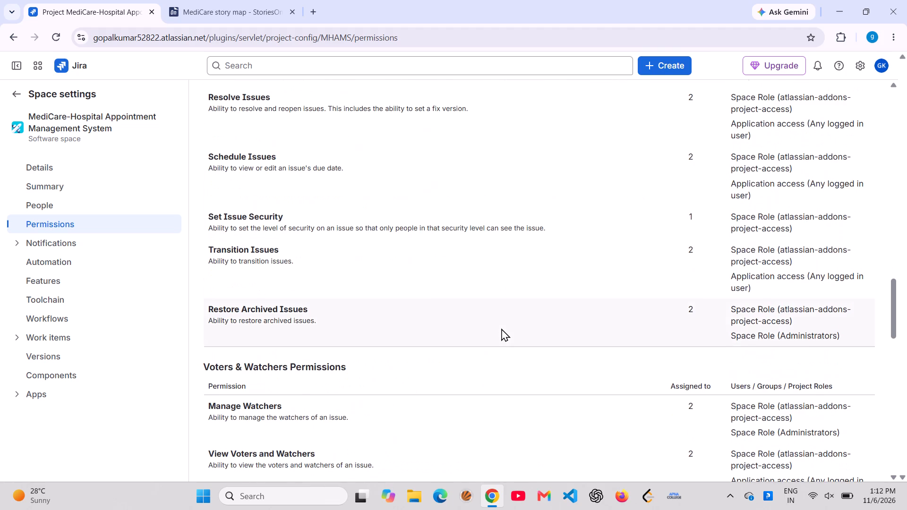
pyautogui.scroll(-2, 501, 328)
pyautogui.scroll(19, 501, 328)
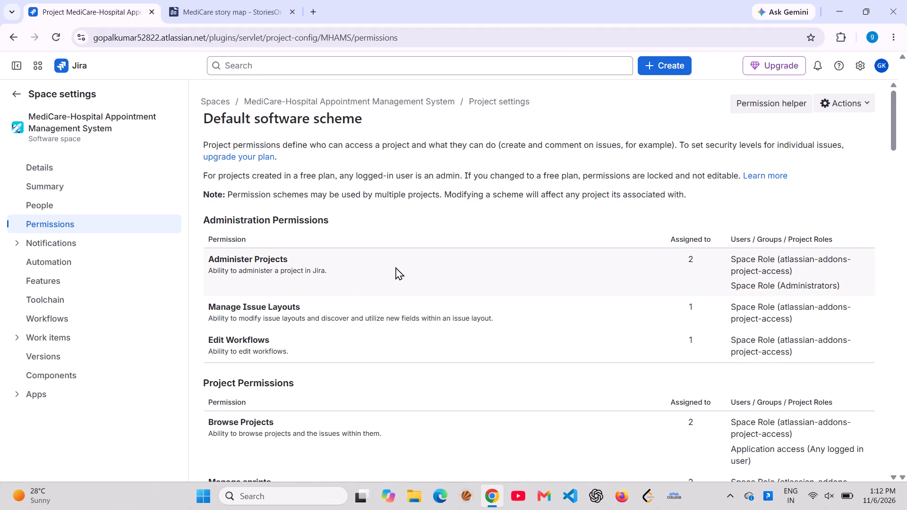
pyautogui.click(416, 269)
pyautogui.click(321, 337)
pyautogui.doubleClick(317, 343)
pyautogui.click(479, 267)
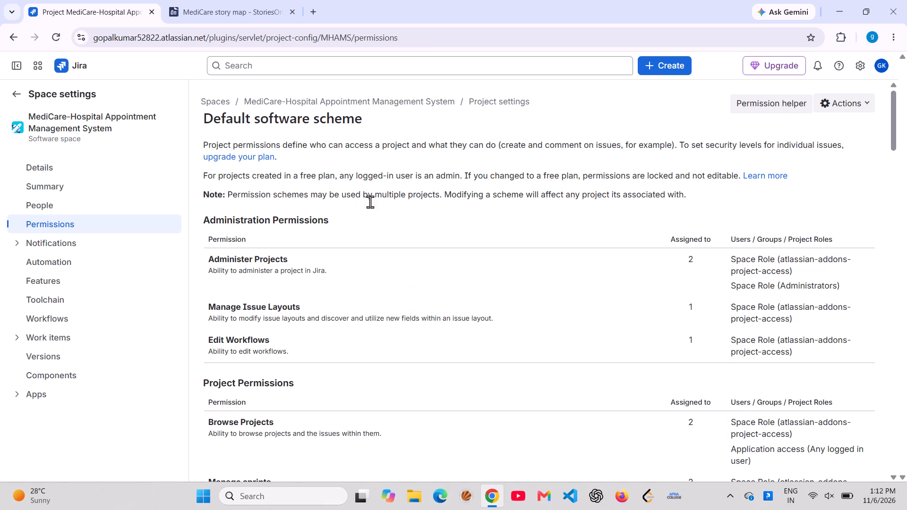
# Return from the MediCare space permissions to the MHAMS board backlog.
pyautogui.hscroll(7, 359, 228)
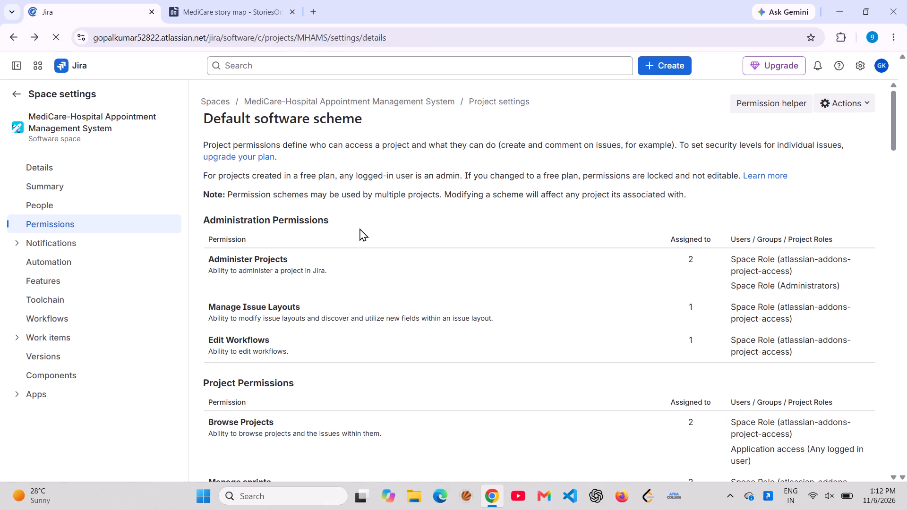
pyautogui.hscroll(9, 275, 202)
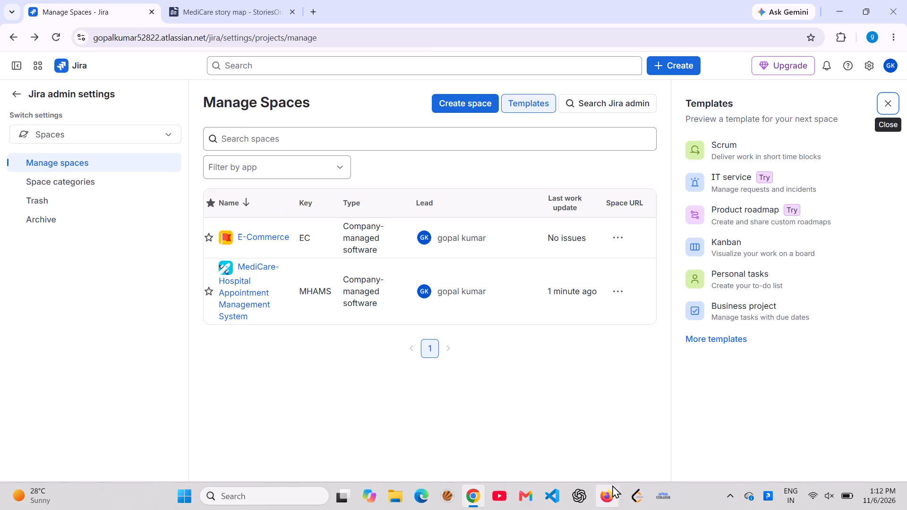
pyautogui.click(231, 0)
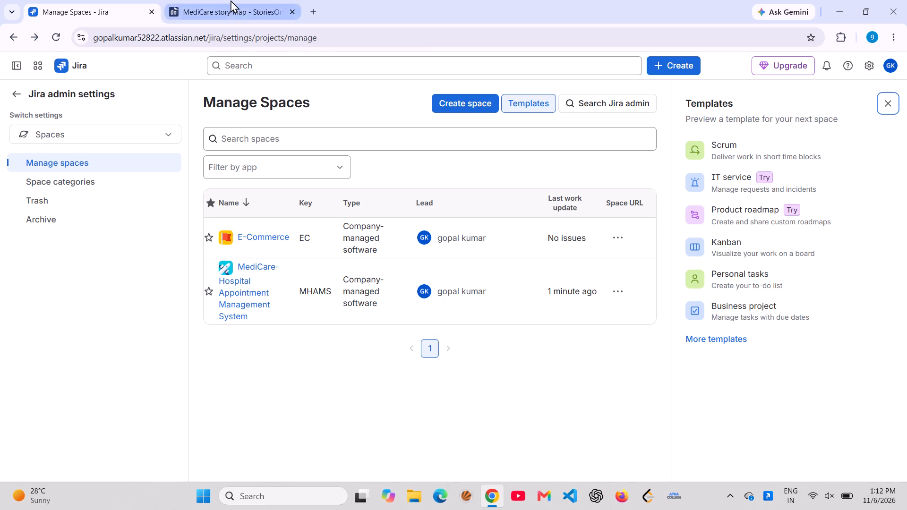
pyautogui.click(98, 0)
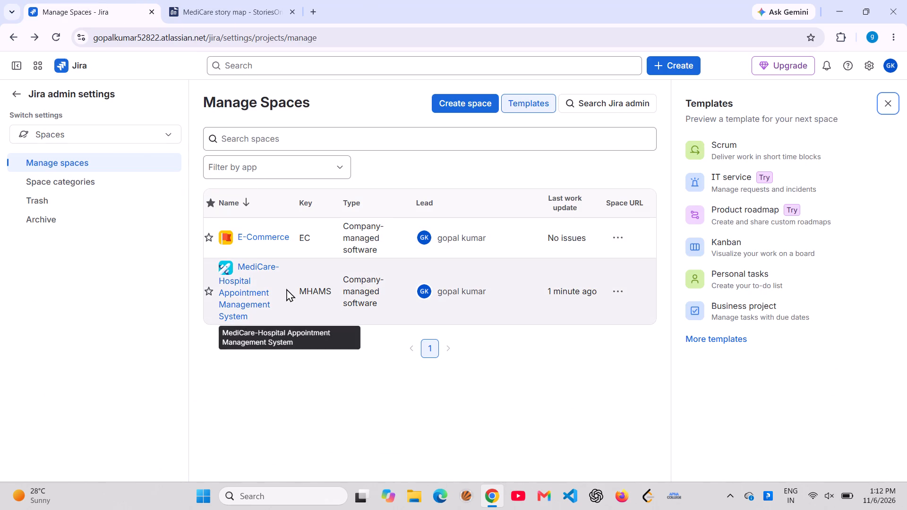
pyautogui.click(13, 33)
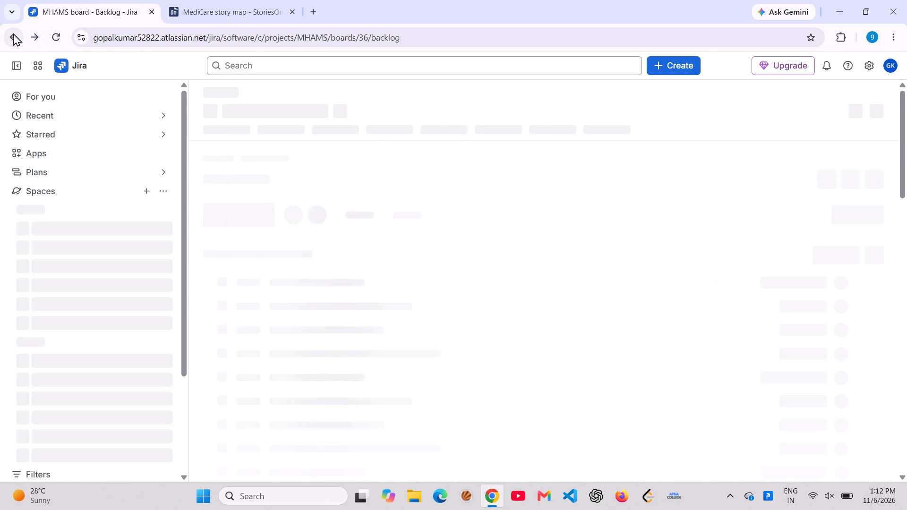
pyautogui.scroll(-2, 340, 191)
# Switch to StoriesOnBoard and look through the MediCare story map for story cards not yet pushed to Jira.
pyautogui.click(266, 4)
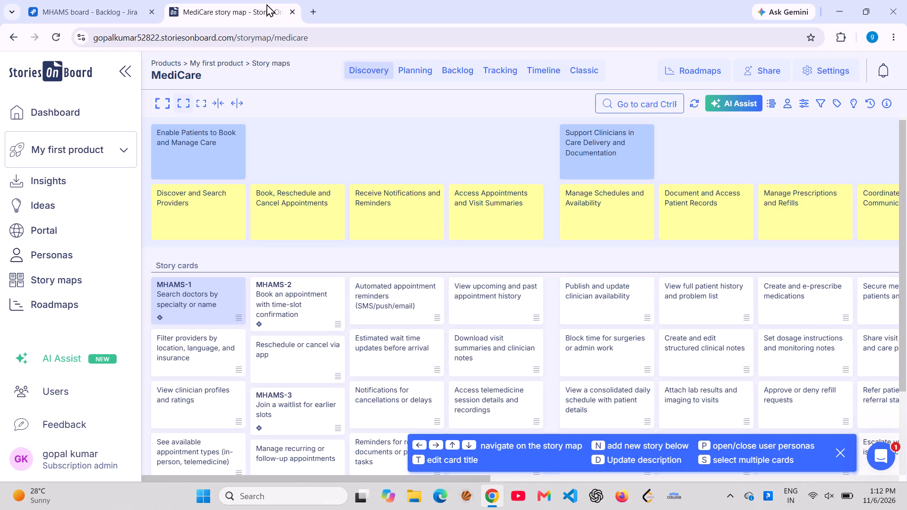
pyautogui.scroll(-1, 520, 365)
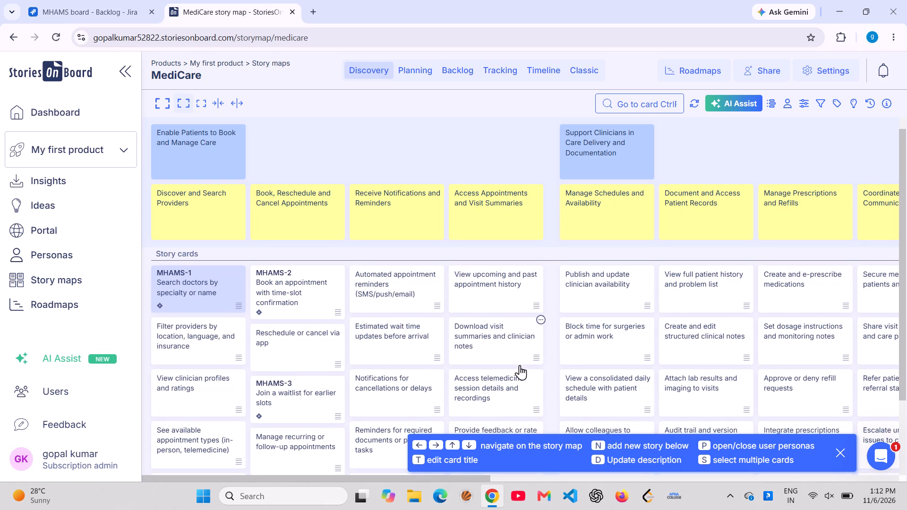
pyautogui.scroll(-2, 520, 365)
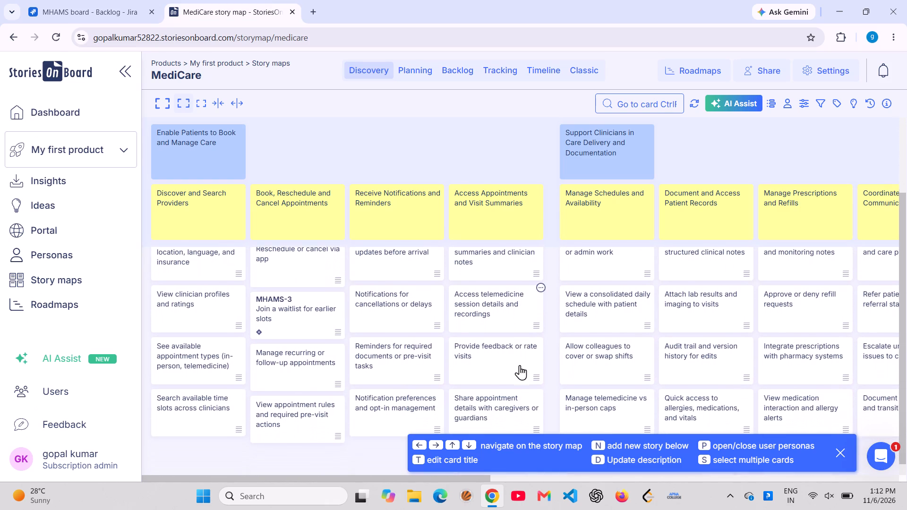
pyautogui.scroll(-1, 520, 365)
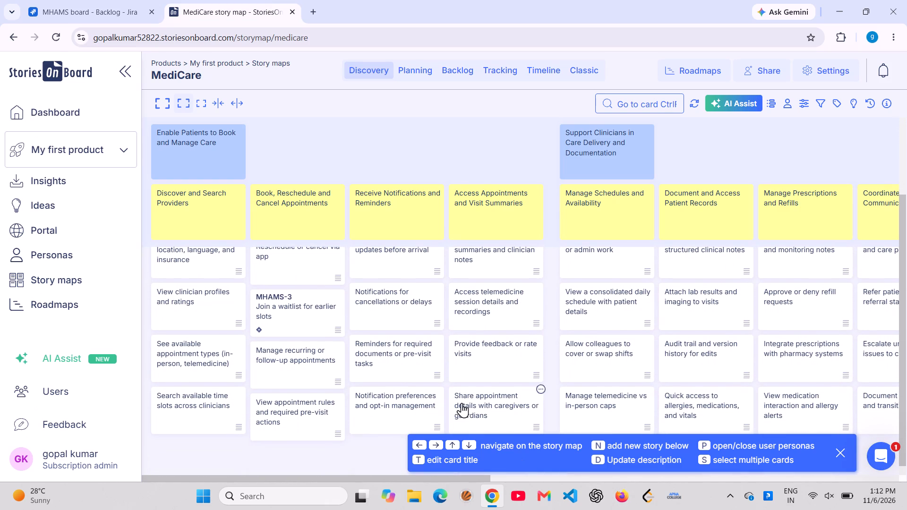
pyautogui.scroll(1, 371, 358)
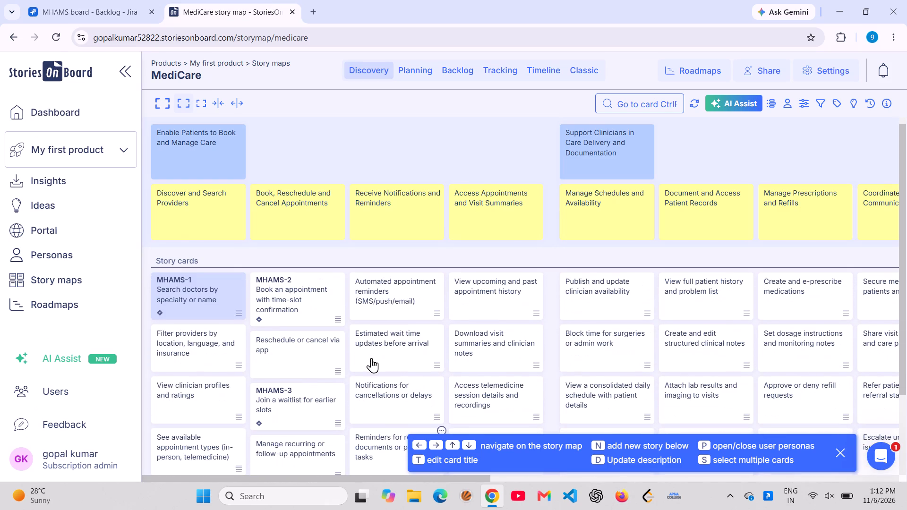
pyautogui.scroll(2, 371, 358)
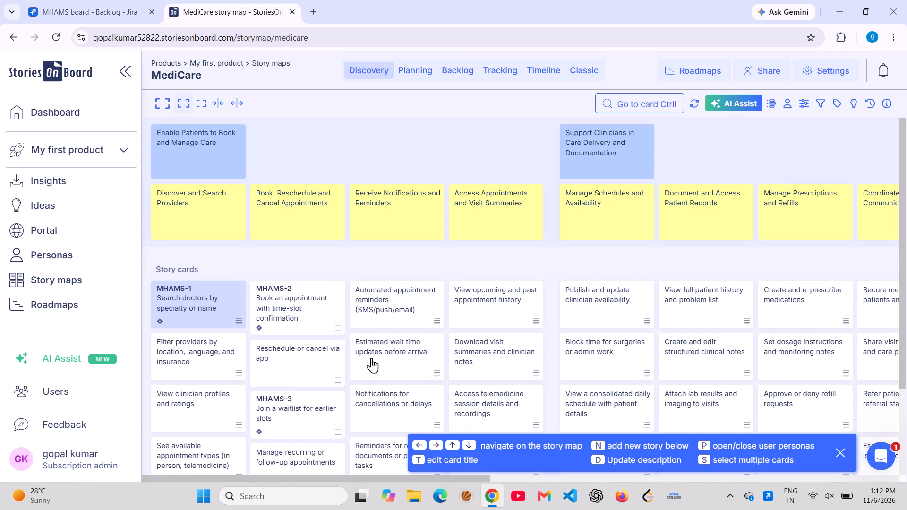
pyautogui.scroll(1, 371, 358)
# Push the "View clinician profiles and ratings" story card to Jira.
pyautogui.scroll(-1, 321, 363)
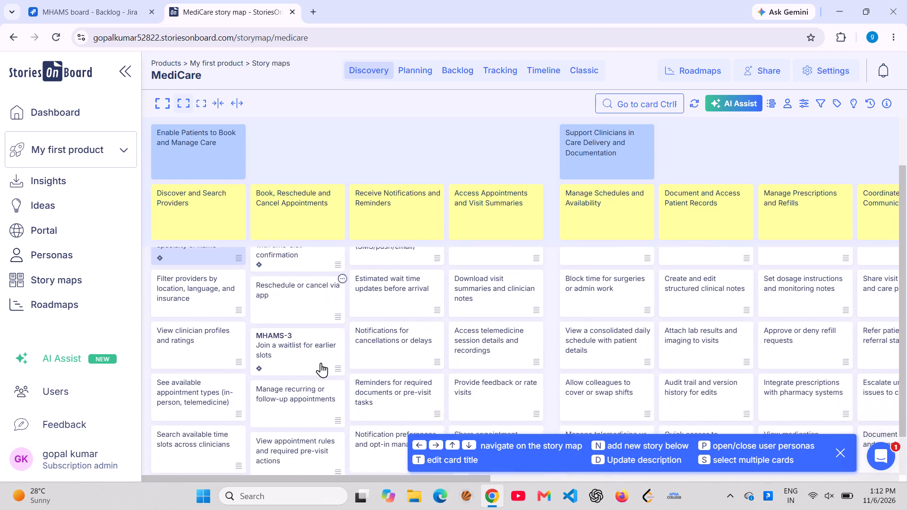
pyautogui.scroll(-1, 321, 363)
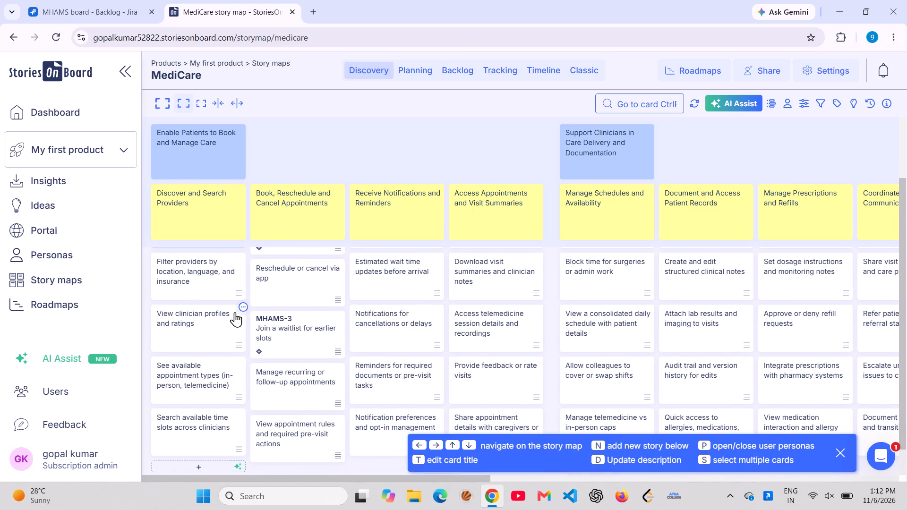
pyautogui.click(240, 309)
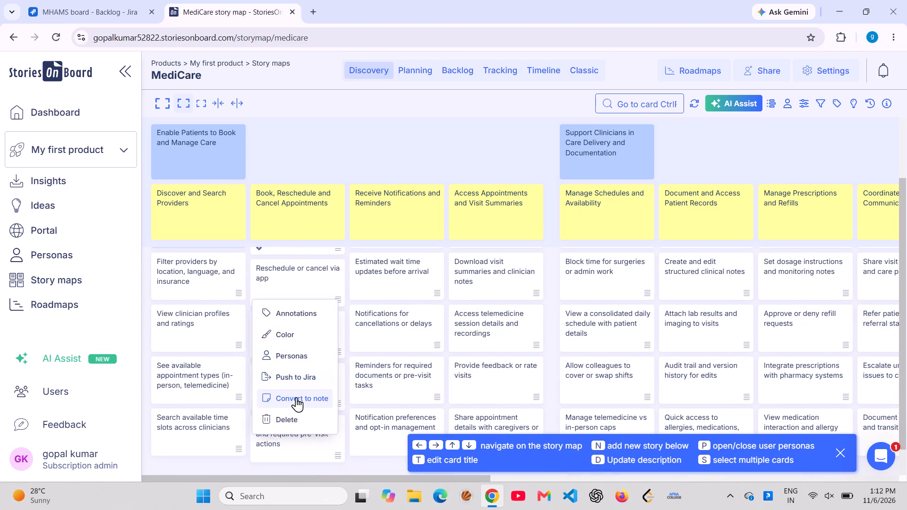
pyautogui.click(288, 379)
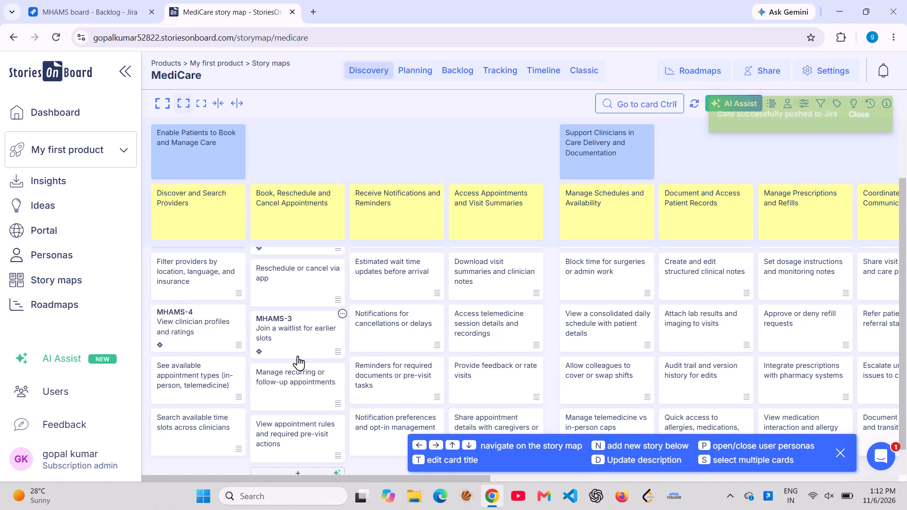
# Push the remaining Discover and Search Providers cards to Jira: provider filtering, available appointment types, and available time slots across clinicians.
pyautogui.hscroll(-2, 544, 374)
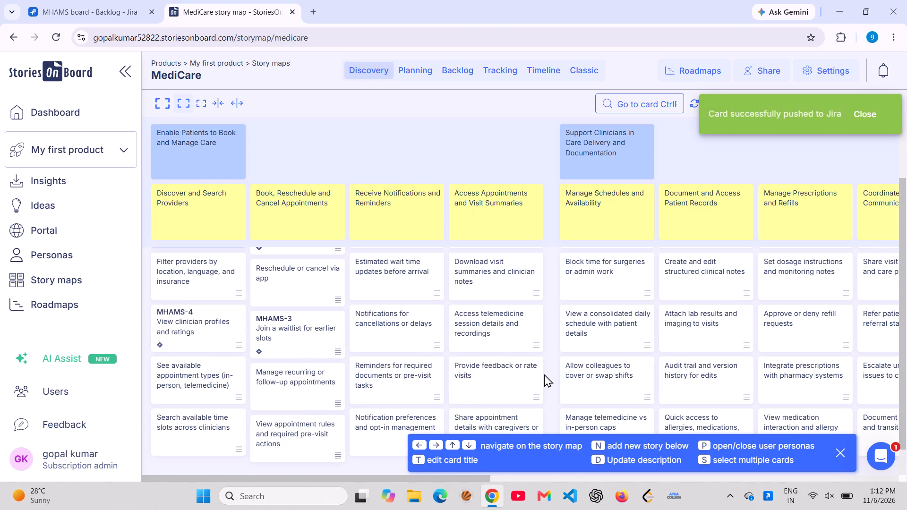
pyautogui.hscroll(-10, 544, 374)
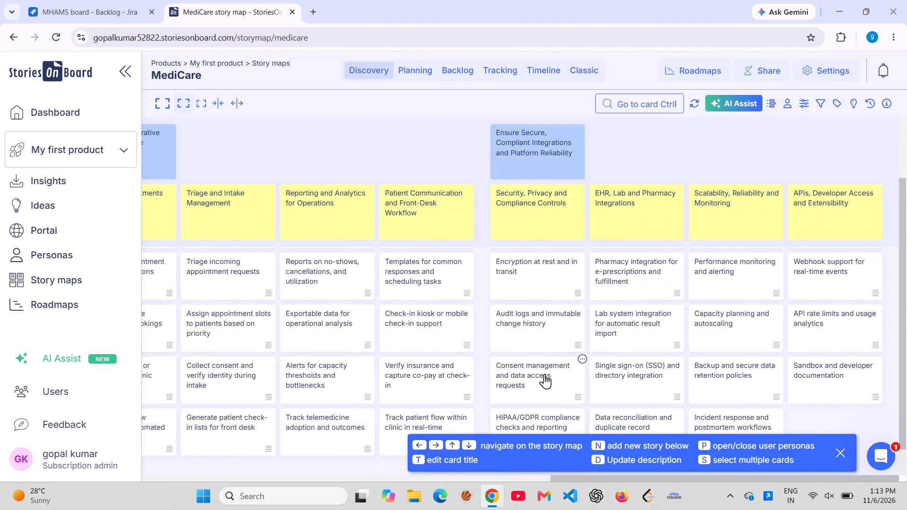
pyautogui.hscroll(7, 544, 374)
pyautogui.scroll(3, 273, 323)
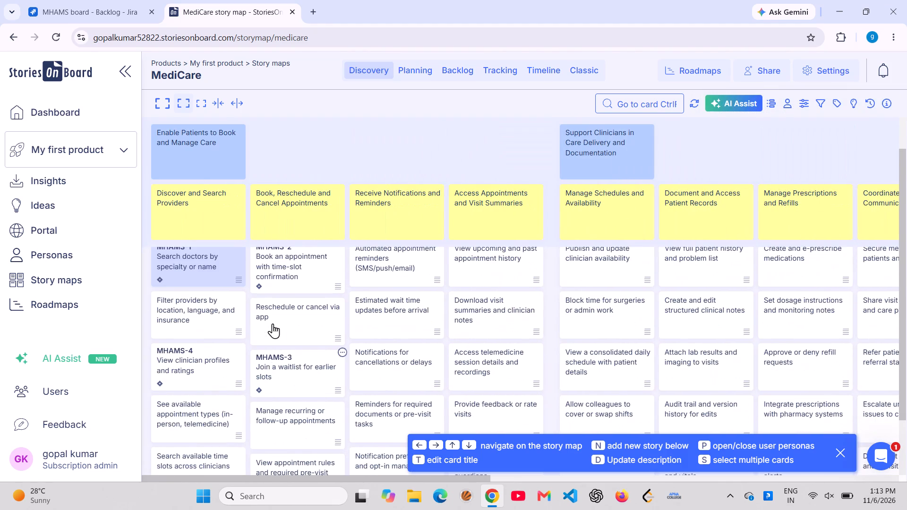
pyautogui.scroll(1, 273, 323)
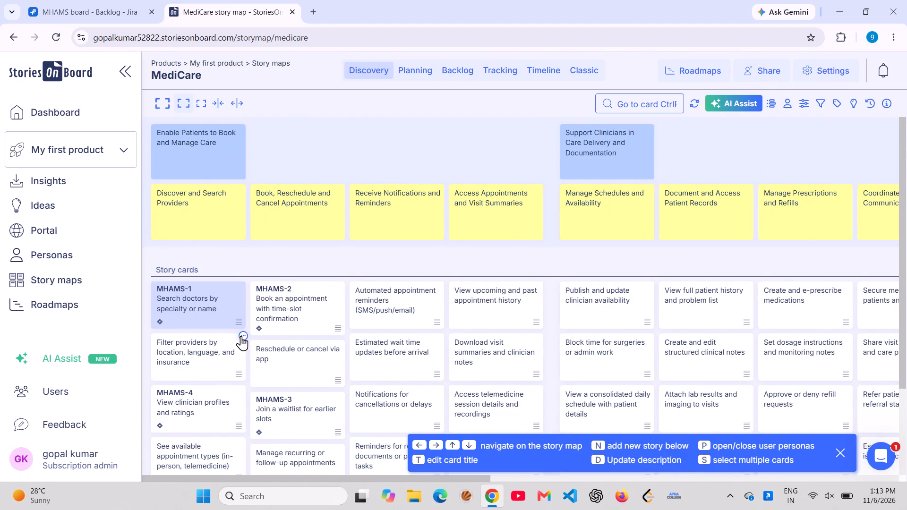
pyautogui.click(241, 336)
pyautogui.click(284, 414)
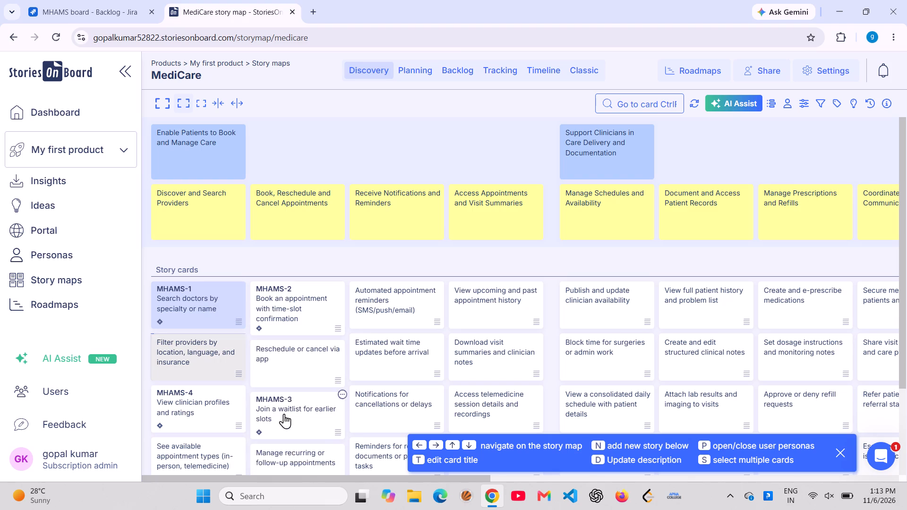
pyautogui.scroll(-2, 232, 399)
pyautogui.click(240, 345)
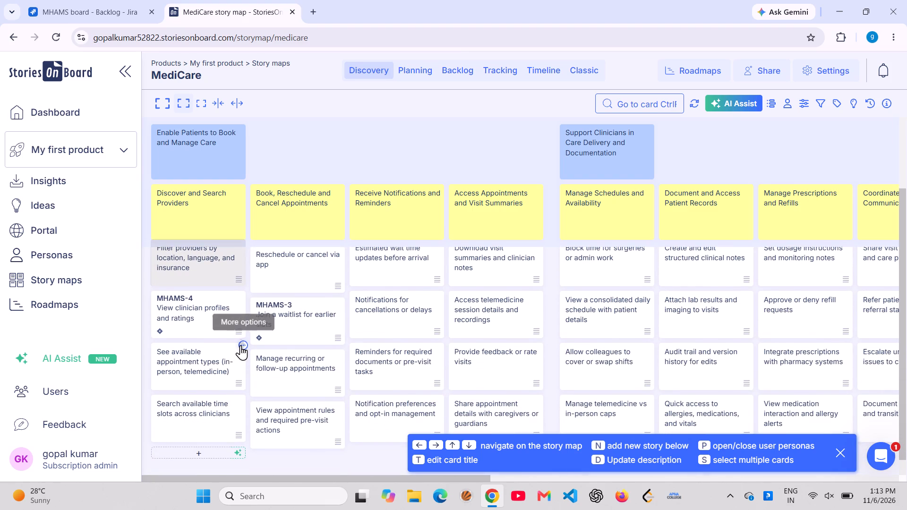
pyautogui.click(291, 419)
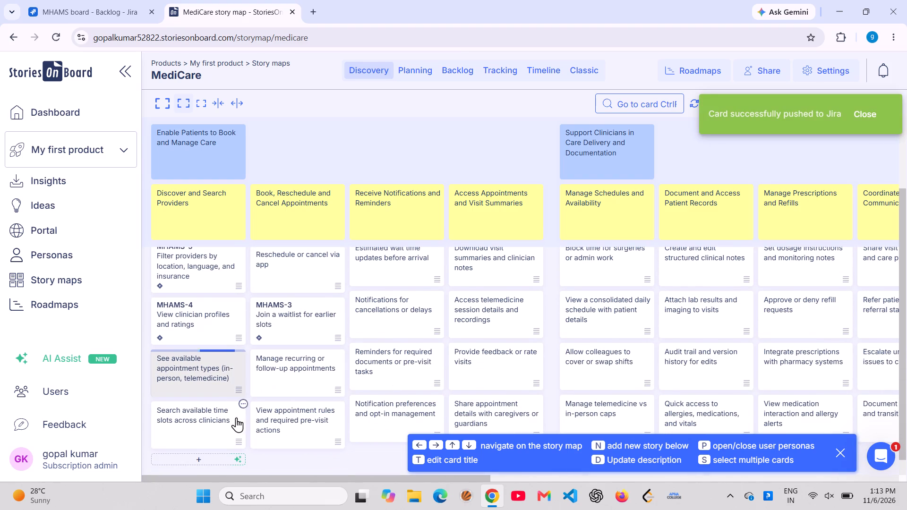
pyautogui.click(242, 404)
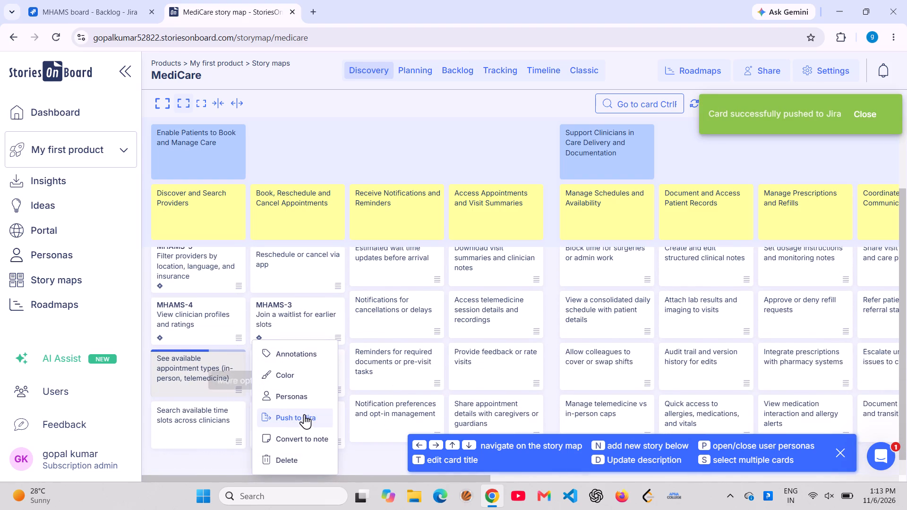
pyautogui.click(306, 416)
# Push the remaining Book, Reschedule and Cancel Appointments cards to Jira: reschedule or cancel, recurring or follow-up appointments, and appointment rules.
pyautogui.scroll(1, 288, 352)
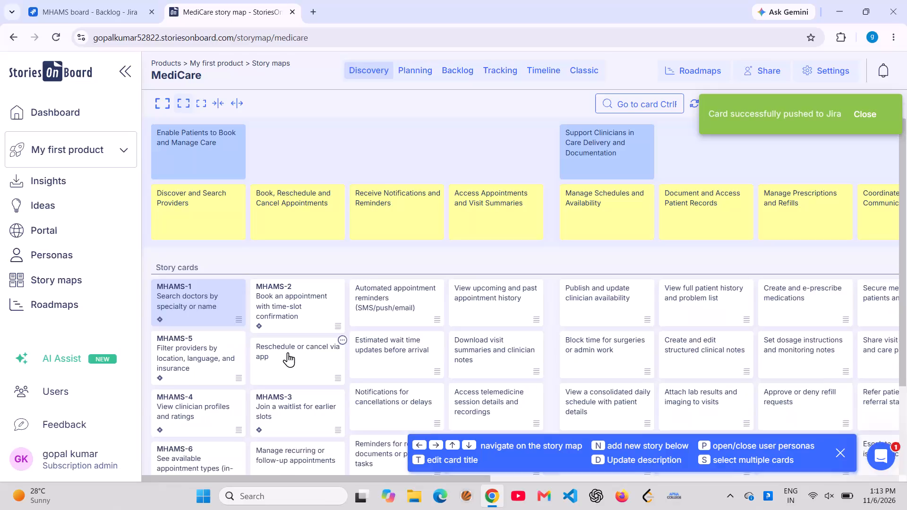
pyautogui.scroll(1, 288, 352)
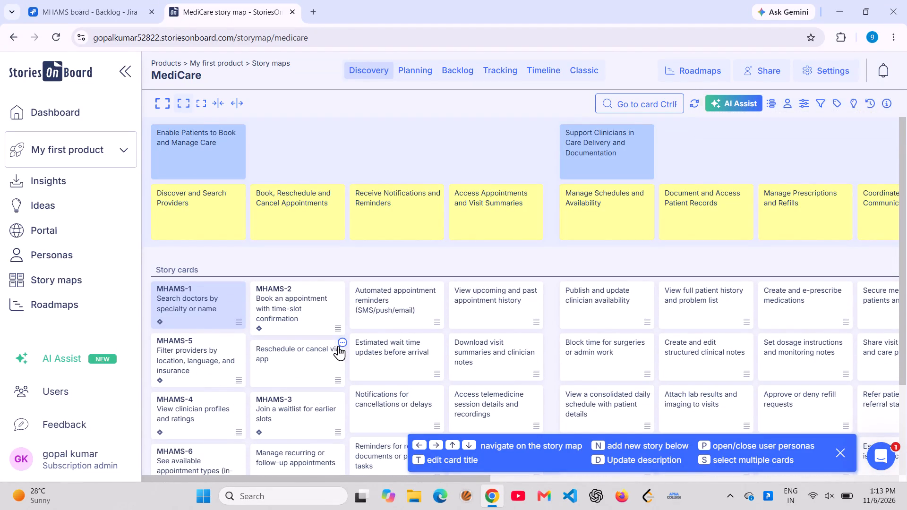
pyautogui.click(338, 346)
pyautogui.click(381, 412)
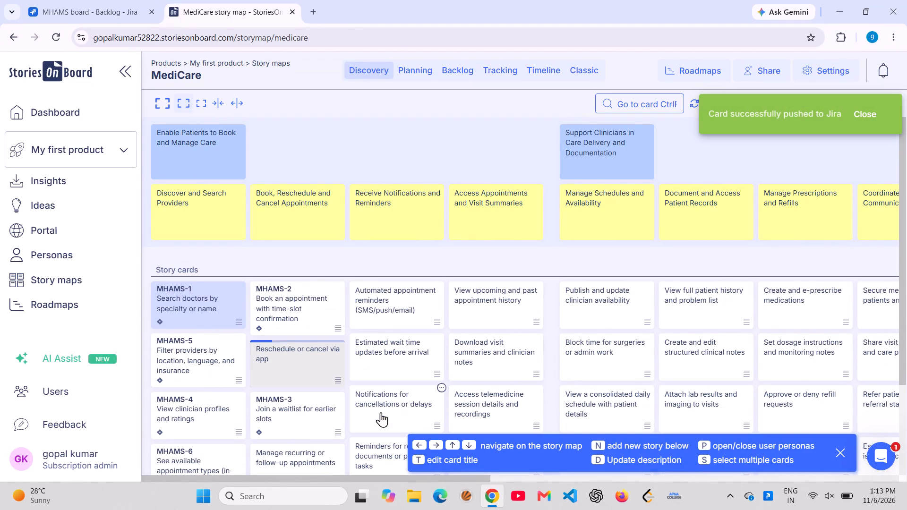
pyautogui.scroll(-2, 360, 360)
pyautogui.click(337, 353)
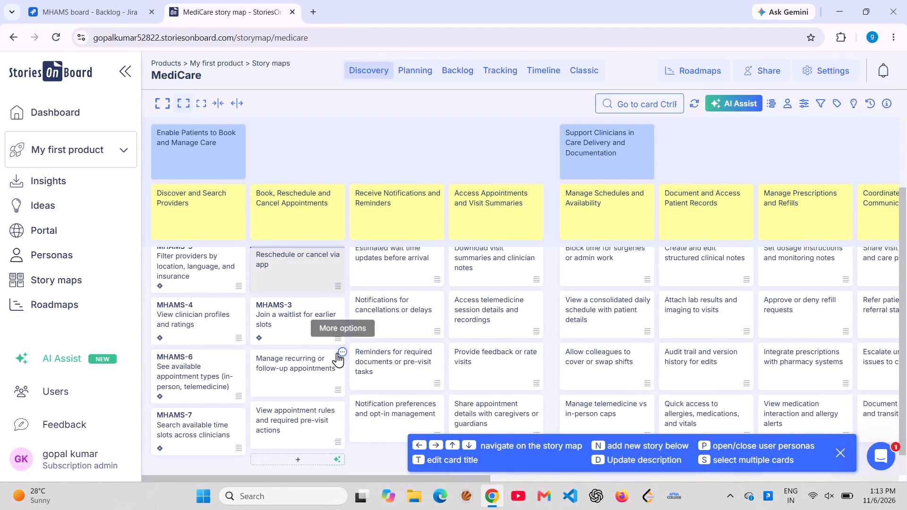
pyautogui.click(382, 416)
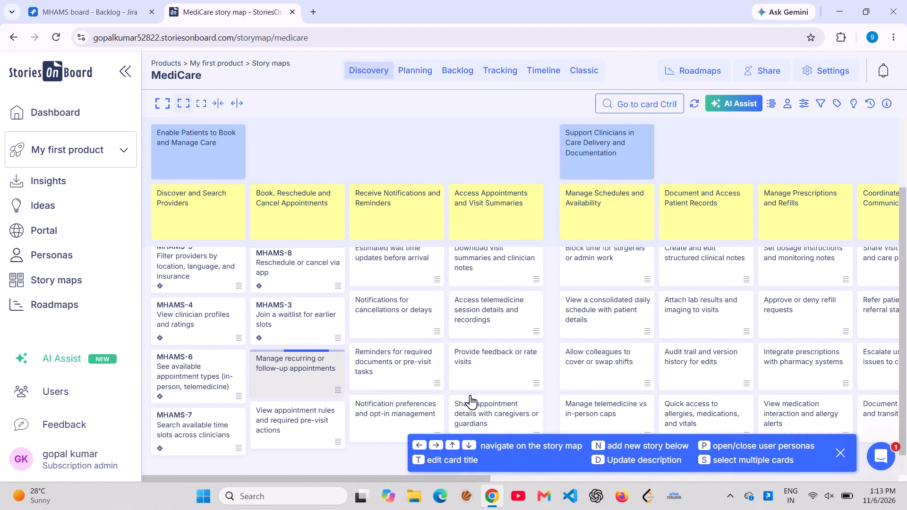
pyautogui.click(337, 408)
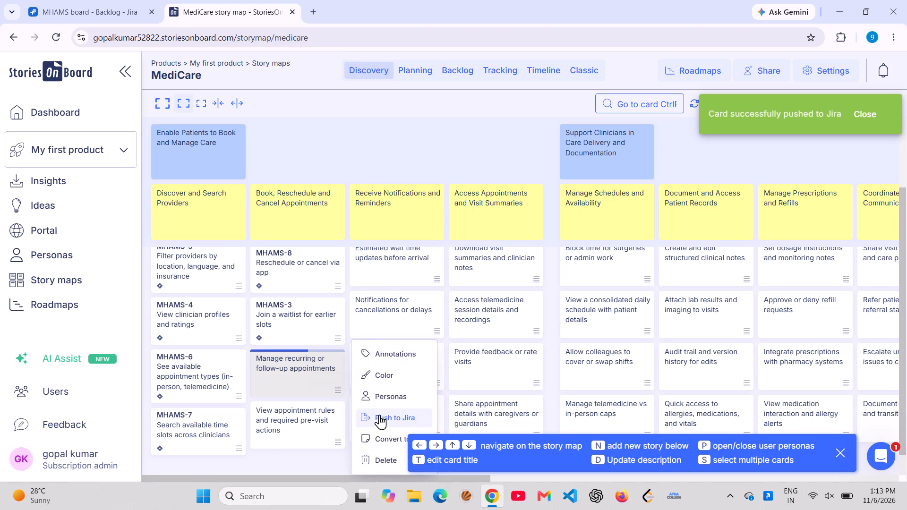
pyautogui.click(379, 415)
# Push the first four Receive Notifications and Reminders cards to Jira: automated reminders, wait time updates, cancellation or delay notifications, and required document reminders.
pyautogui.scroll(1, 407, 325)
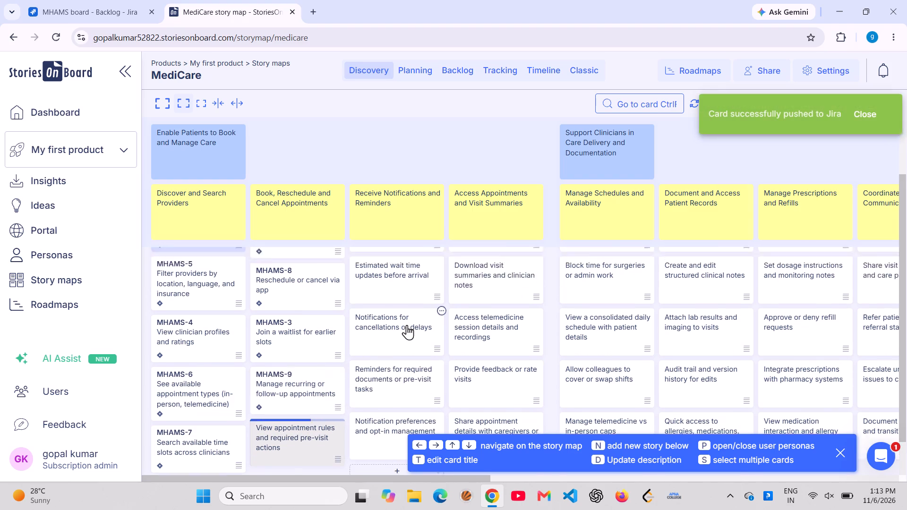
pyautogui.scroll(2, 407, 325)
pyautogui.click(440, 285)
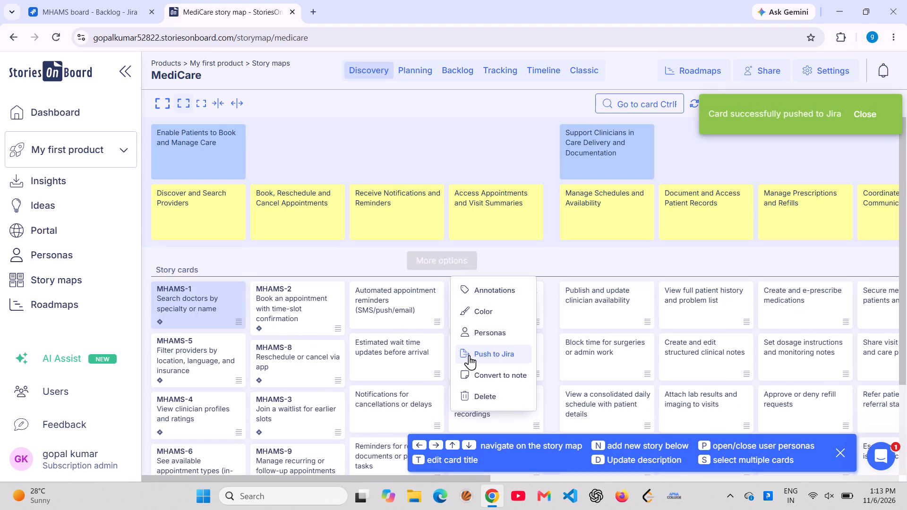
pyautogui.click(470, 355)
pyautogui.click(438, 340)
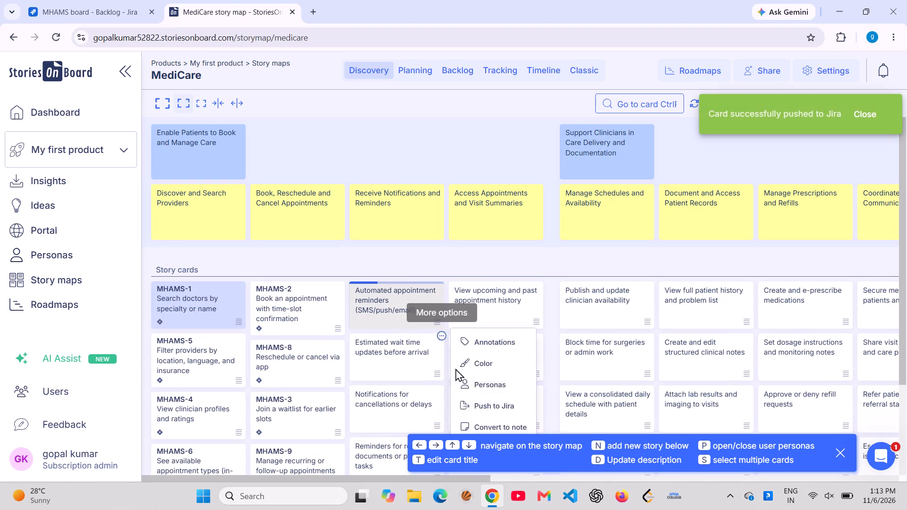
pyautogui.click(478, 412)
pyautogui.scroll(-1, 448, 382)
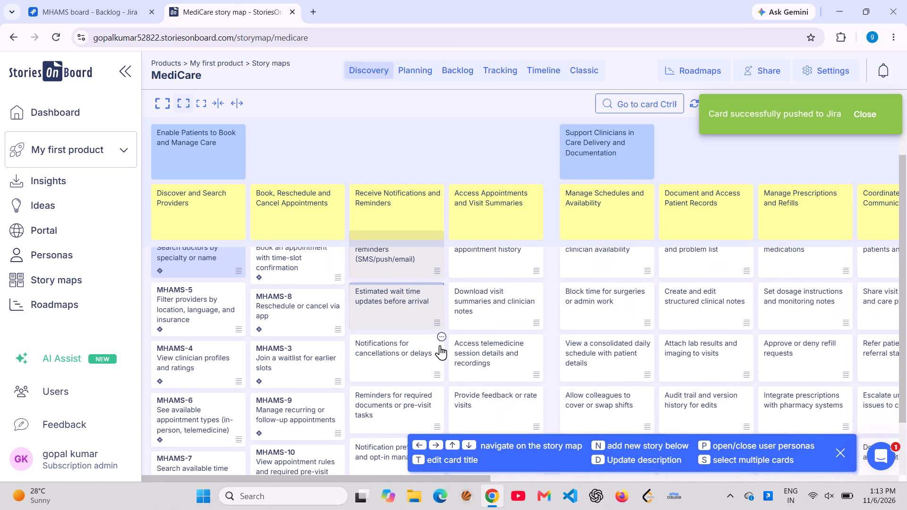
pyautogui.click(438, 338)
pyautogui.click(473, 410)
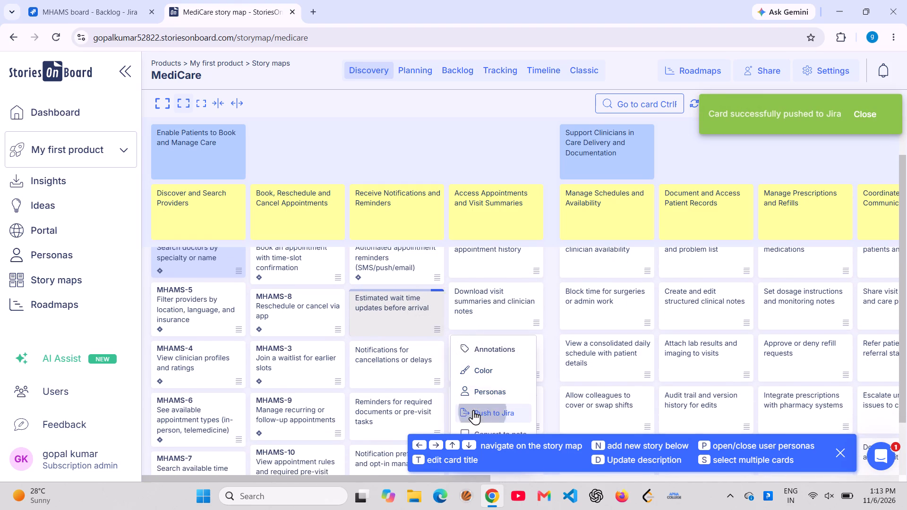
pyautogui.scroll(-2, 402, 342)
pyautogui.click(439, 330)
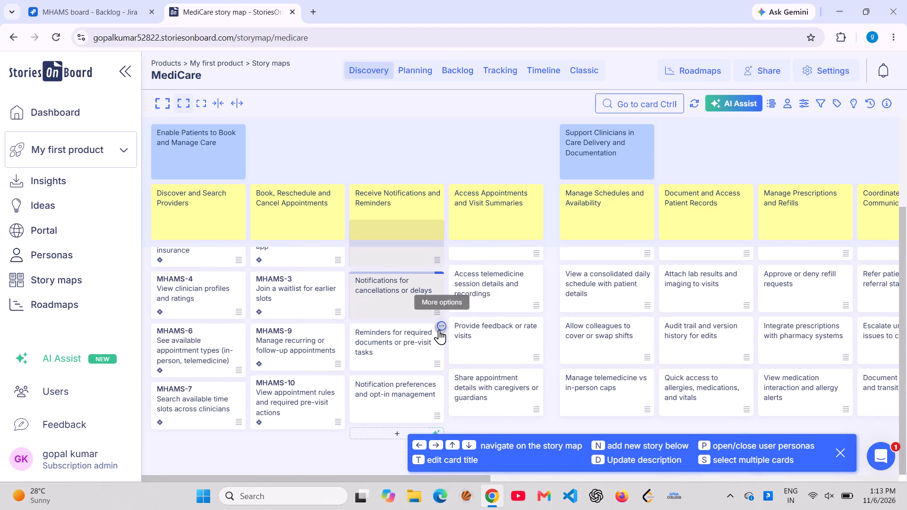
pyautogui.click(479, 395)
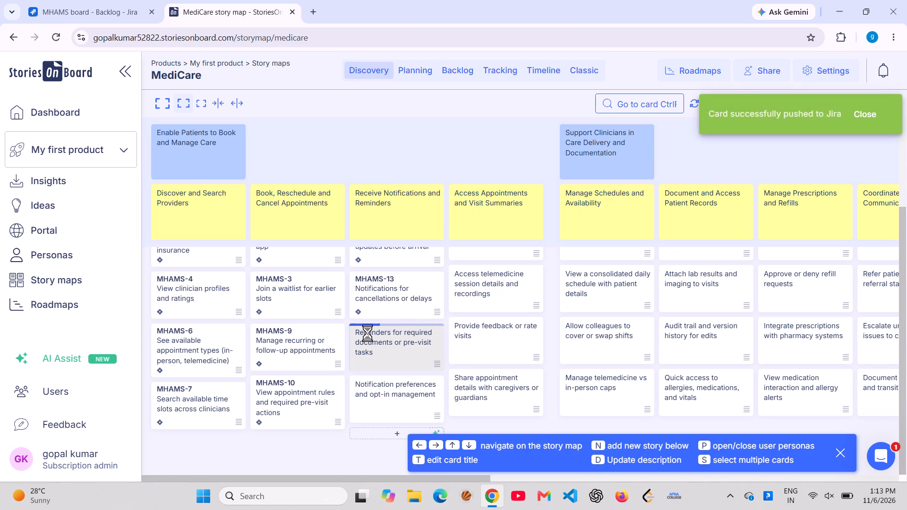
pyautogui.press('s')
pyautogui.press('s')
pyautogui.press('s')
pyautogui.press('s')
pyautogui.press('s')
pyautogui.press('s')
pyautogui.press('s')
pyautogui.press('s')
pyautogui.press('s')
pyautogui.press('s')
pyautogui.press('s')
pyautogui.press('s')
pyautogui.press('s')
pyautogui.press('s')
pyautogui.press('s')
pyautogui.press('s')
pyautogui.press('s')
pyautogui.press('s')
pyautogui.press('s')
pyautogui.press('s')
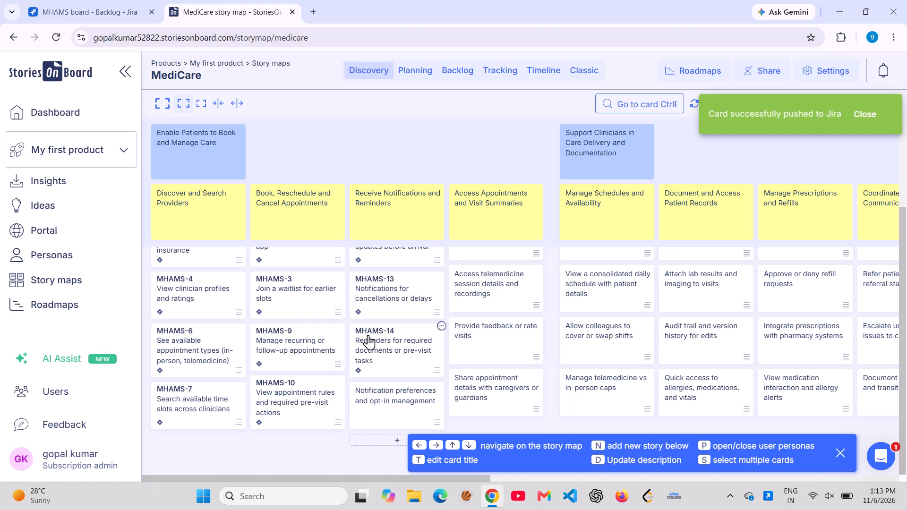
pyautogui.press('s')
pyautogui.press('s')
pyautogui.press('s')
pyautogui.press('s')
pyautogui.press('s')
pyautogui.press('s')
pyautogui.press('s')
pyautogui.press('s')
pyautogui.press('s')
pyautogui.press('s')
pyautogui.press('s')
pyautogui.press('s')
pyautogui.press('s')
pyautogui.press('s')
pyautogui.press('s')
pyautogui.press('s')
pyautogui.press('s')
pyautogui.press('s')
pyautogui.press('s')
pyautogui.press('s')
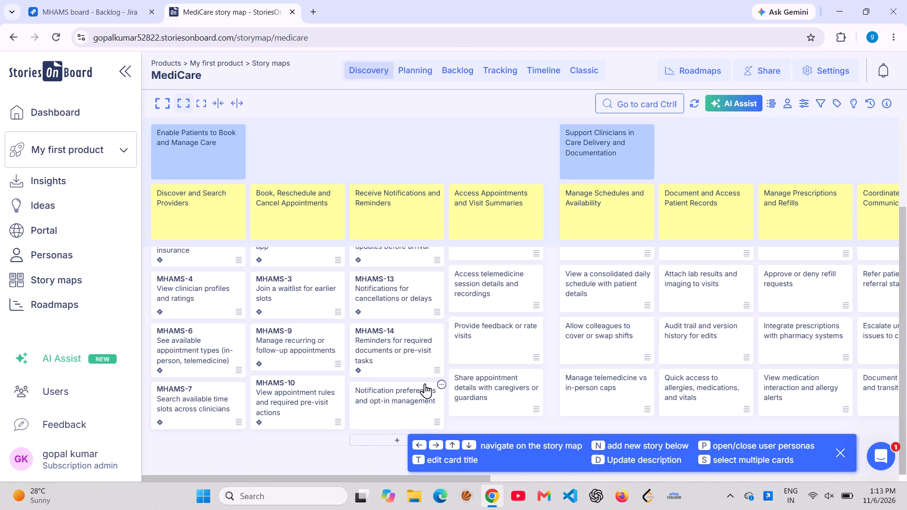
# Push the "Notification preferences and opt-in management" story card to Jira.
pyautogui.click(441, 383)
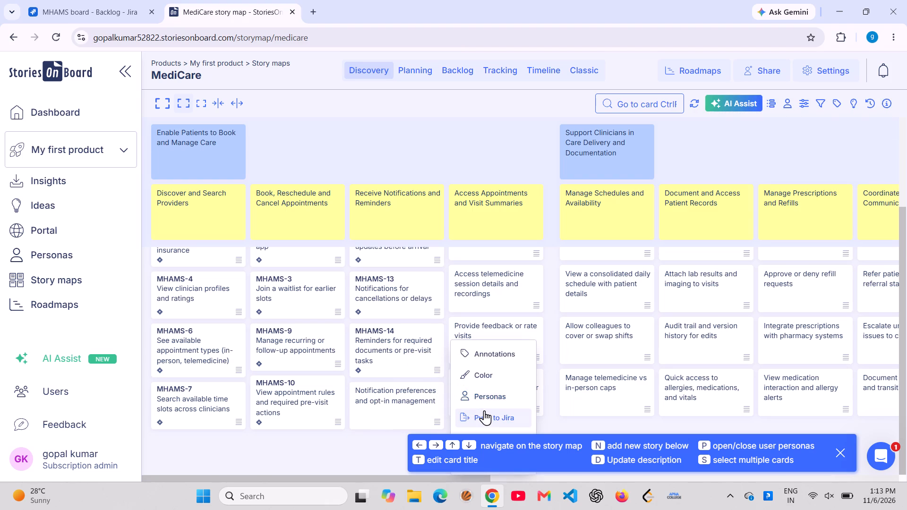
pyautogui.click(484, 410)
# Push all Access Appointments and Visit Summaries cards to Jira: appointment history, visit summaries, telemedicine sessions, visit feedback, and sharing appointment details.
pyautogui.scroll(2, 501, 327)
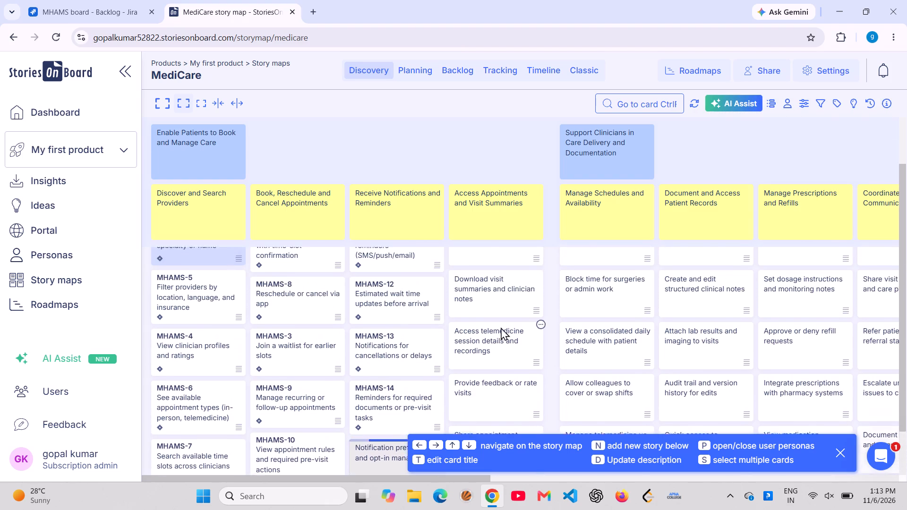
pyautogui.scroll(2, 501, 327)
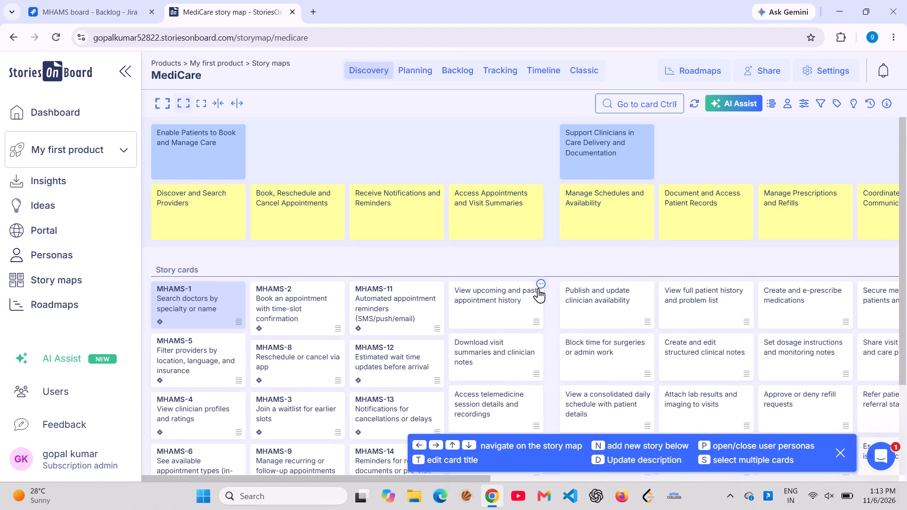
pyautogui.click(538, 288)
pyautogui.click(578, 359)
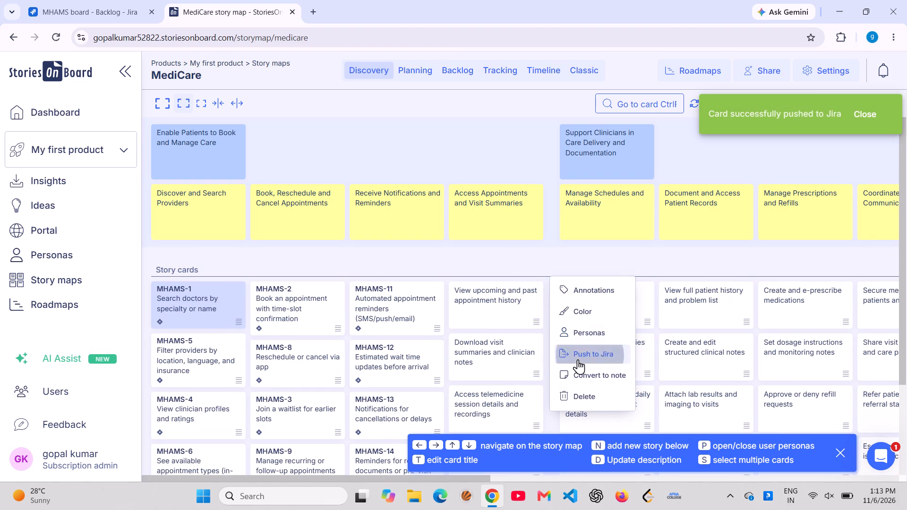
pyautogui.click(534, 339)
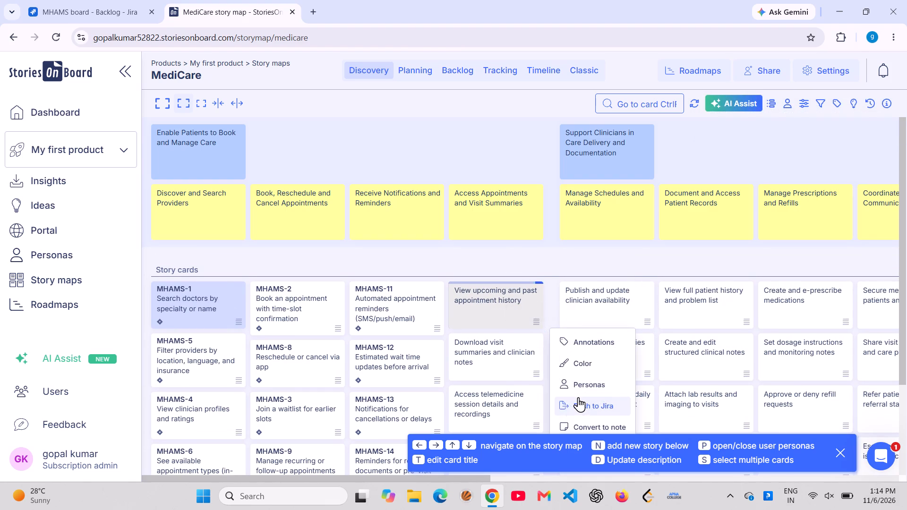
pyautogui.click(578, 397)
pyautogui.scroll(-2, 541, 388)
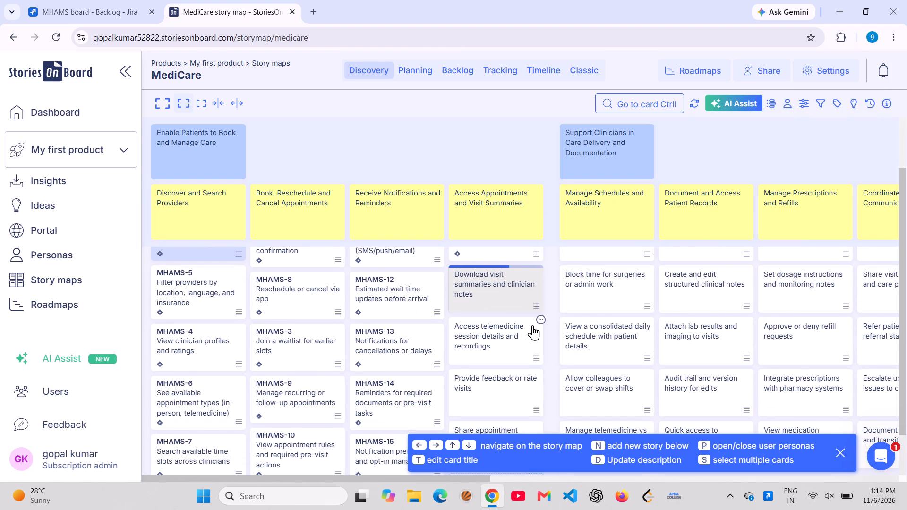
pyautogui.click(532, 325)
pyautogui.click(536, 319)
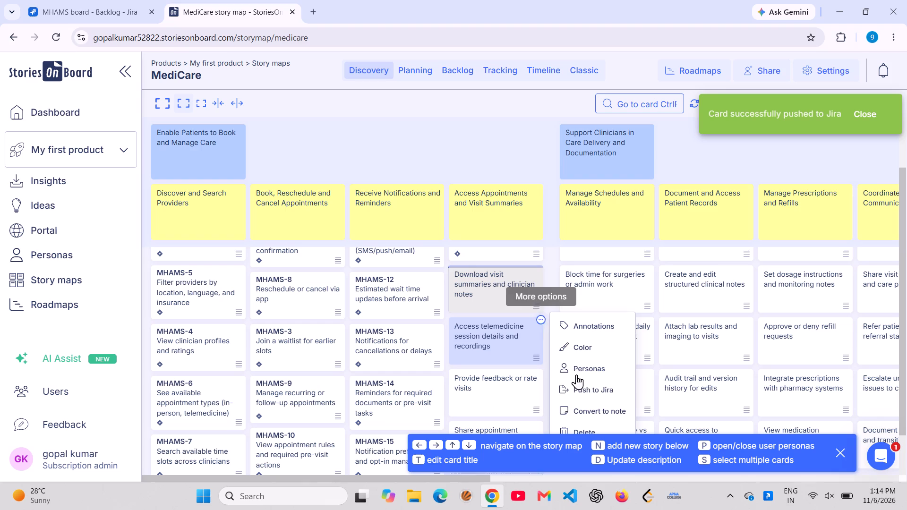
pyautogui.click(583, 388)
pyautogui.scroll(-1, 539, 358)
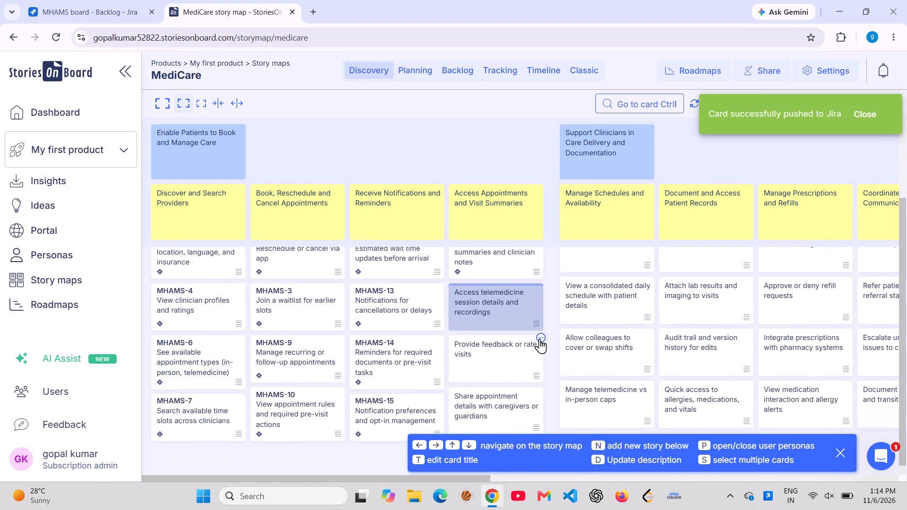
pyautogui.click(539, 339)
pyautogui.click(592, 411)
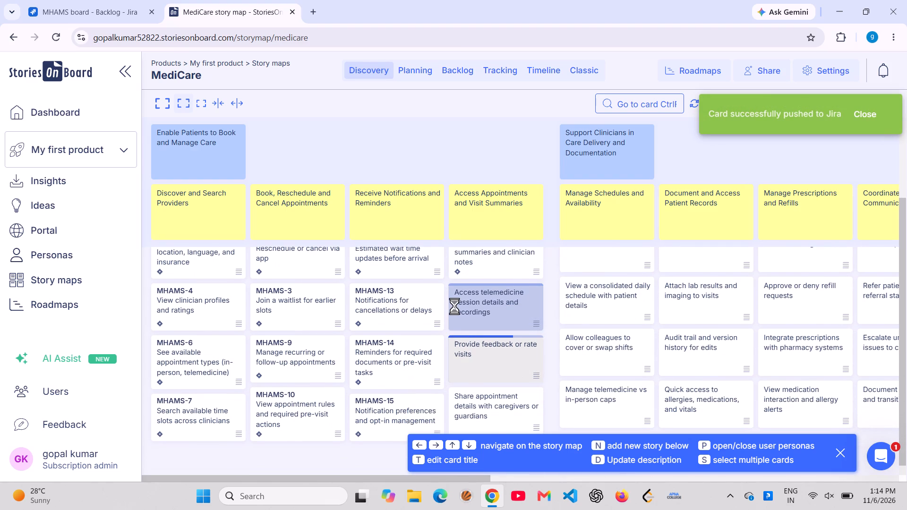
pyautogui.scroll(-1, 454, 306)
pyautogui.click(538, 378)
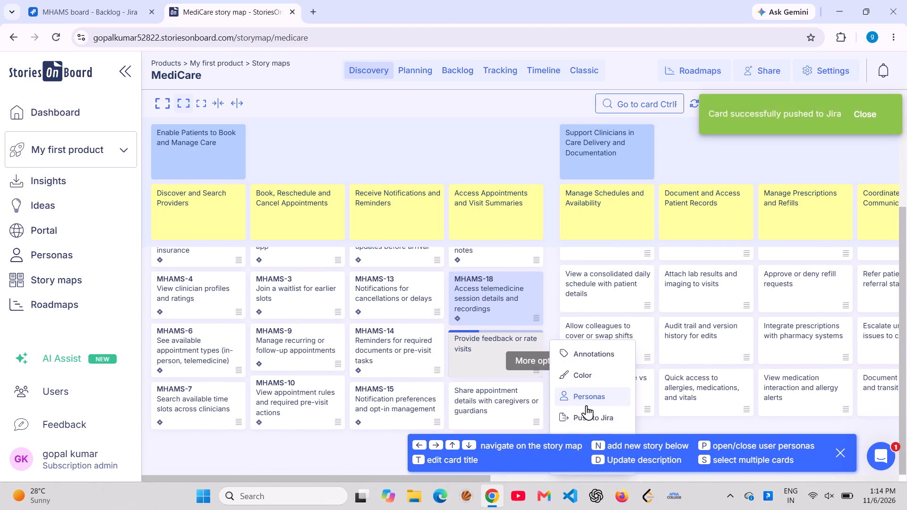
pyautogui.click(595, 414)
# Look over the MediCare story map to check which columns' story cards carry Jira issue keys and which remain.
pyautogui.scroll(5, 516, 347)
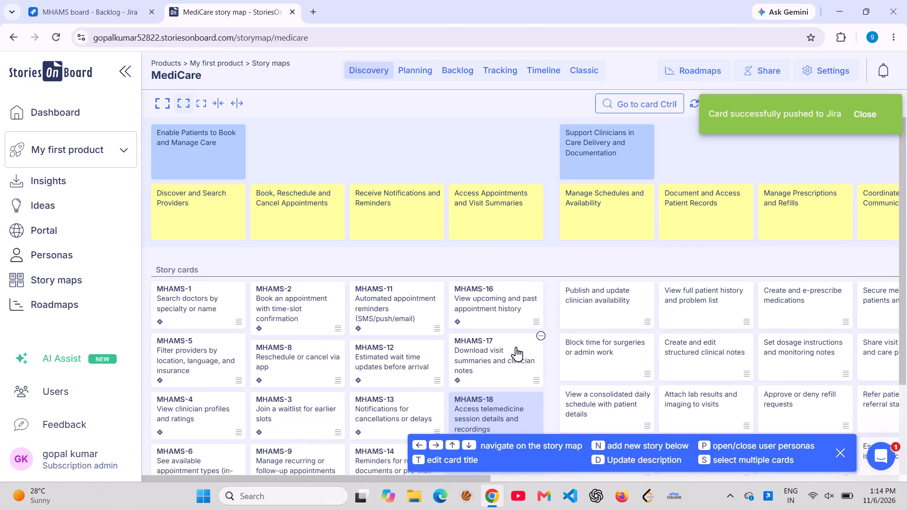
pyautogui.scroll(-5, 516, 347)
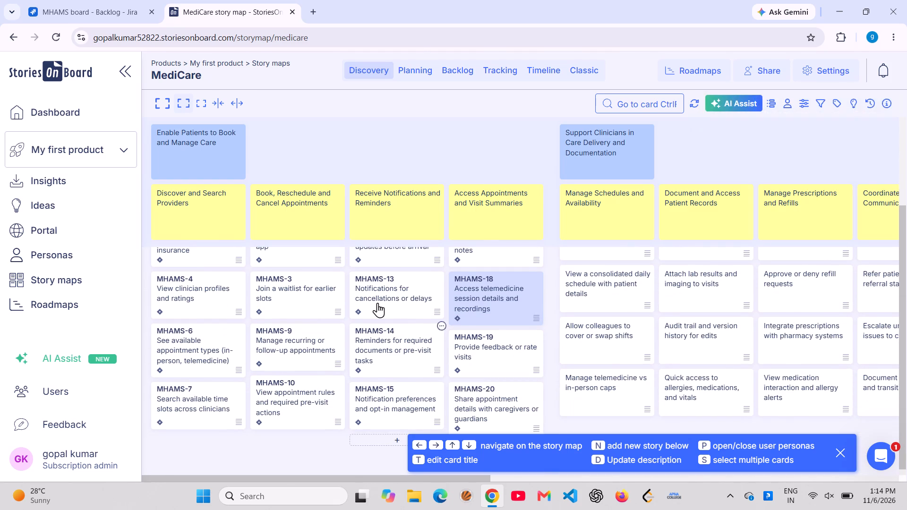
pyautogui.scroll(1, 377, 303)
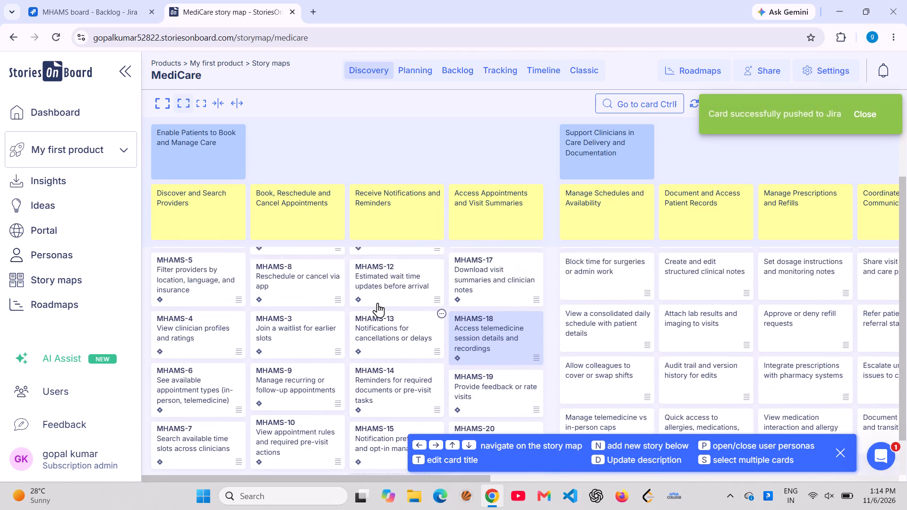
pyautogui.scroll(1, 377, 303)
pyautogui.hscroll(3, 377, 303)
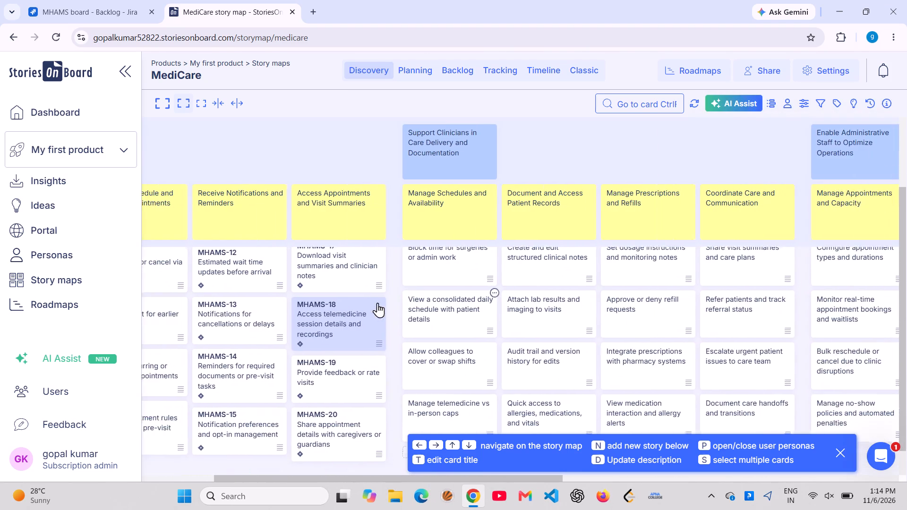
pyautogui.hscroll(4, 377, 303)
pyautogui.scroll(1, 377, 303)
pyautogui.hscroll(1, 377, 303)
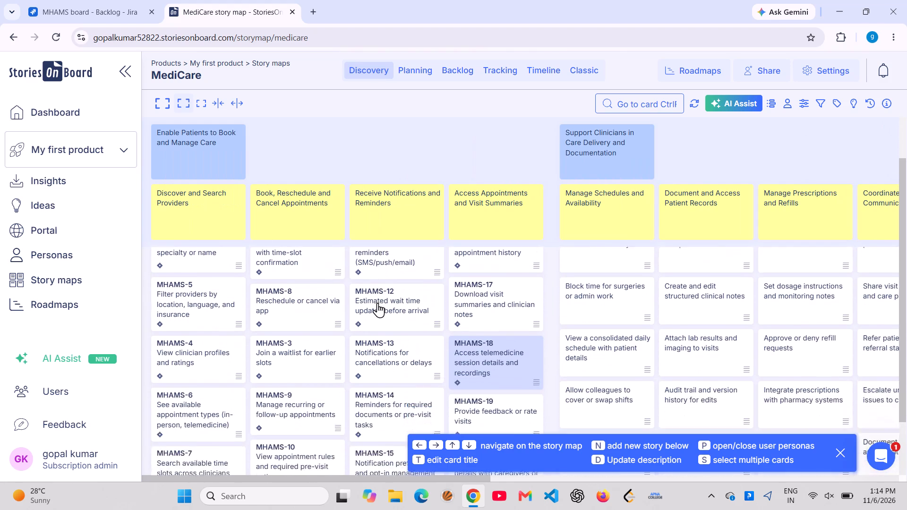
pyautogui.hscroll(1, 377, 303)
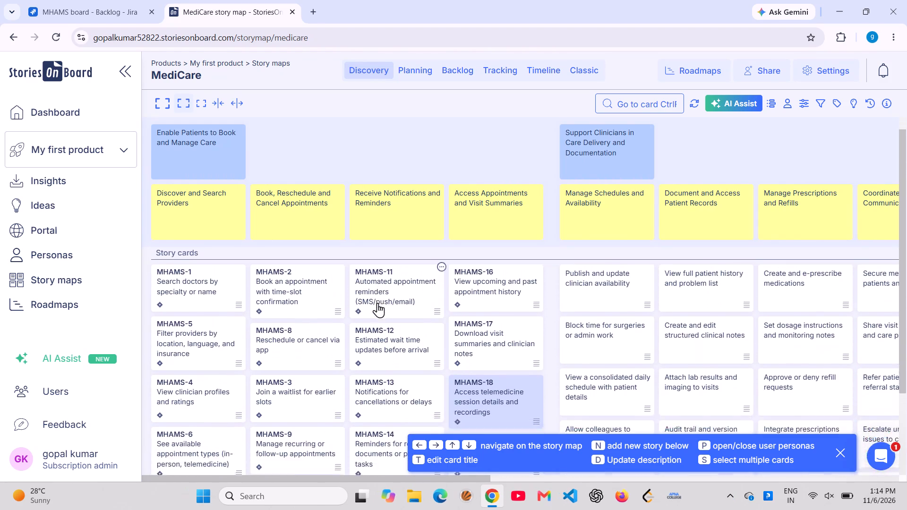
pyautogui.hscroll(1, 377, 303)
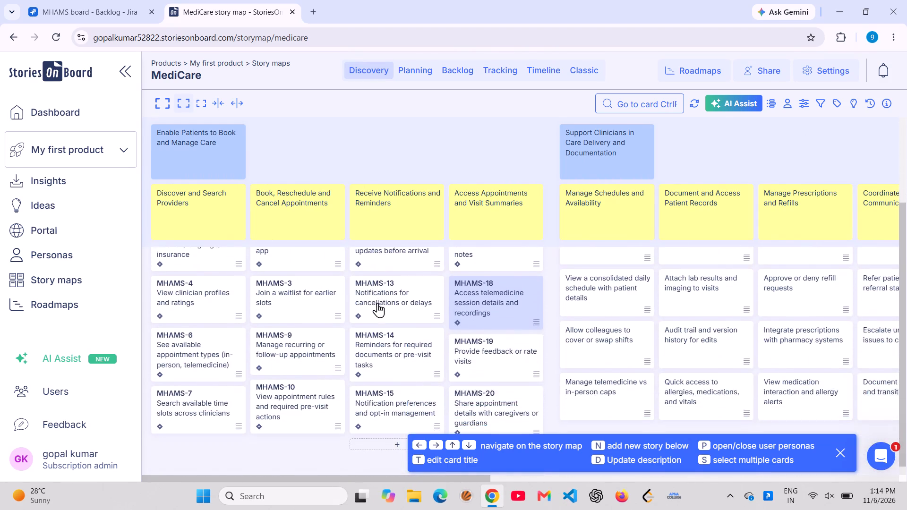
pyautogui.hscroll(1, 377, 303)
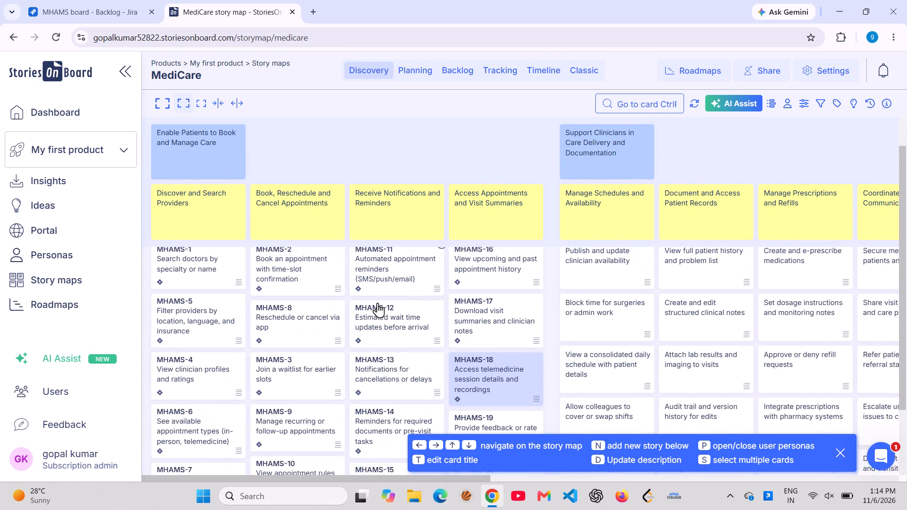
pyautogui.hscroll(1, 377, 303)
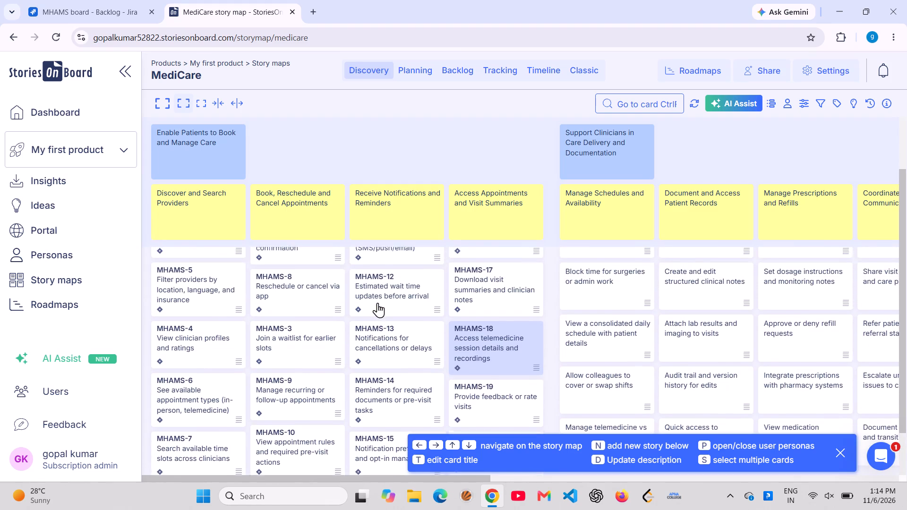
pyautogui.hscroll(1, 377, 303)
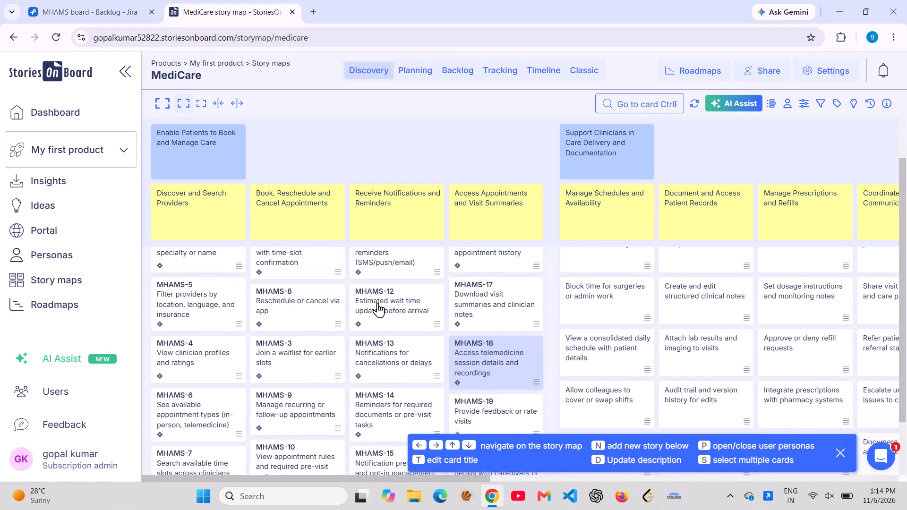
pyautogui.hscroll(1, 377, 303)
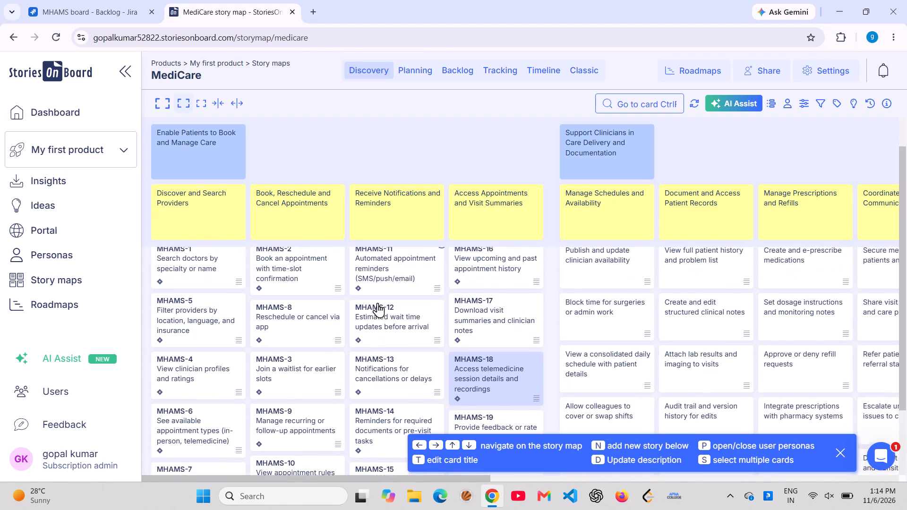
pyautogui.hscroll(1, 377, 303)
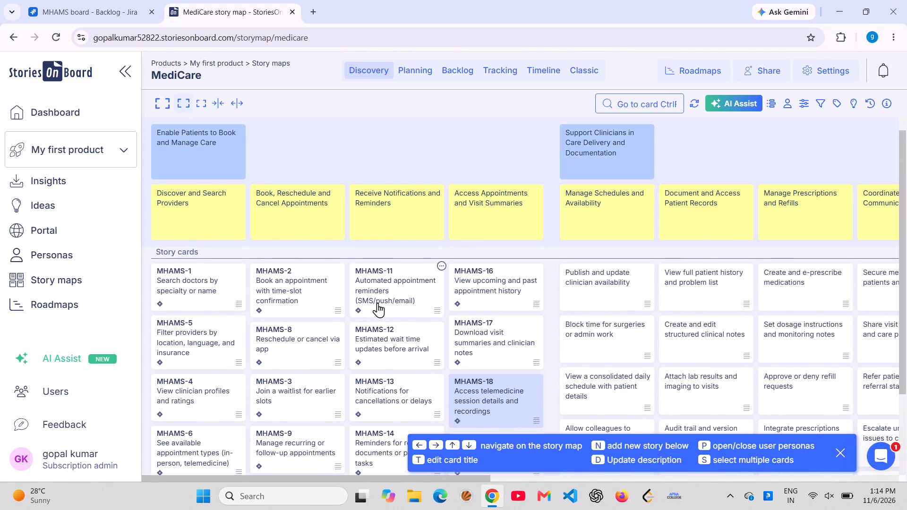
pyautogui.scroll(1, 377, 303)
# Switch to Jira, reload the MHAMS board backlog and look through the work items pushed from the story map.
pyautogui.click(65, 0)
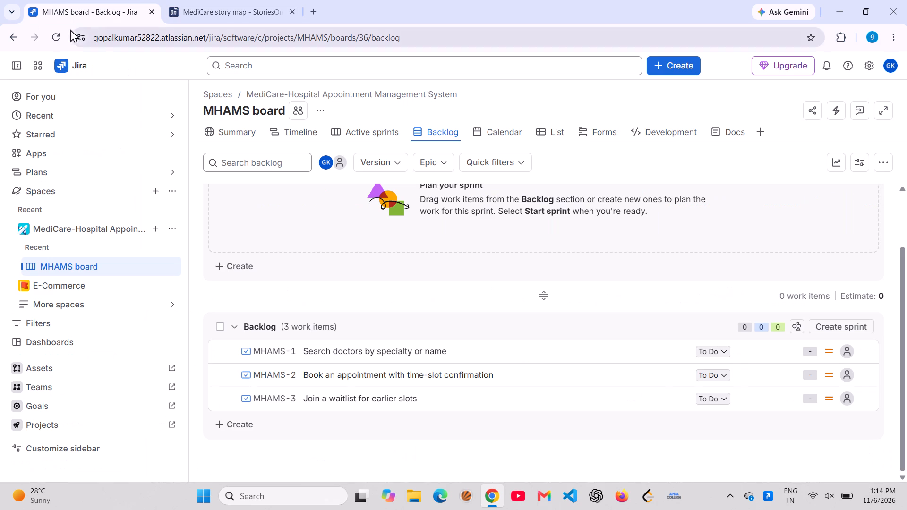
pyautogui.click(61, 33)
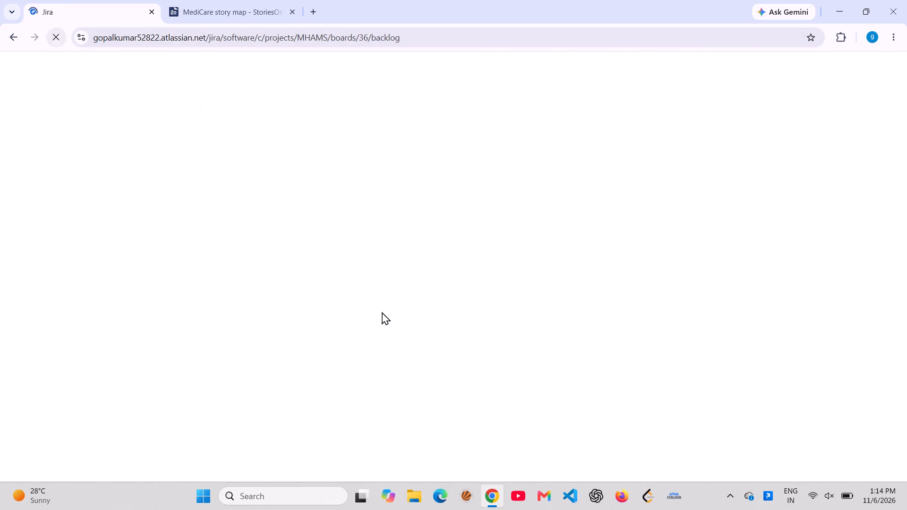
pyautogui.scroll(-2, 433, 379)
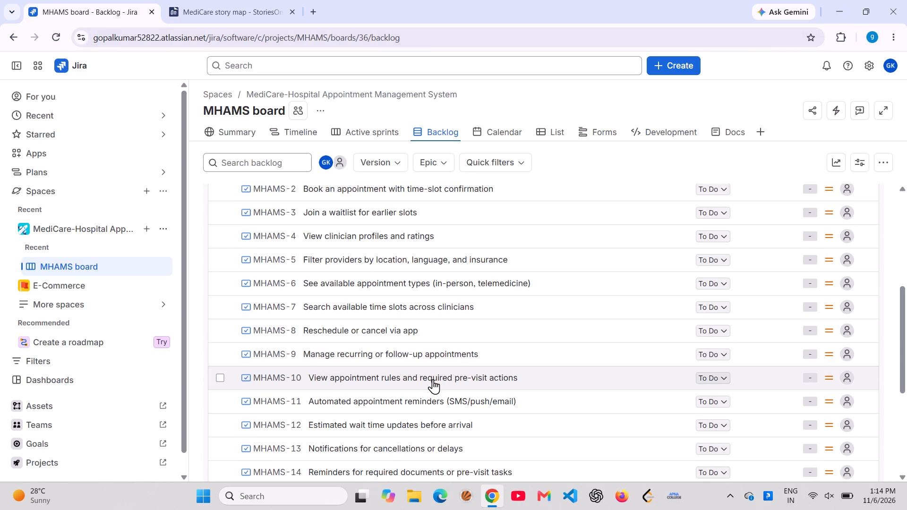
pyautogui.scroll(-1, 433, 379)
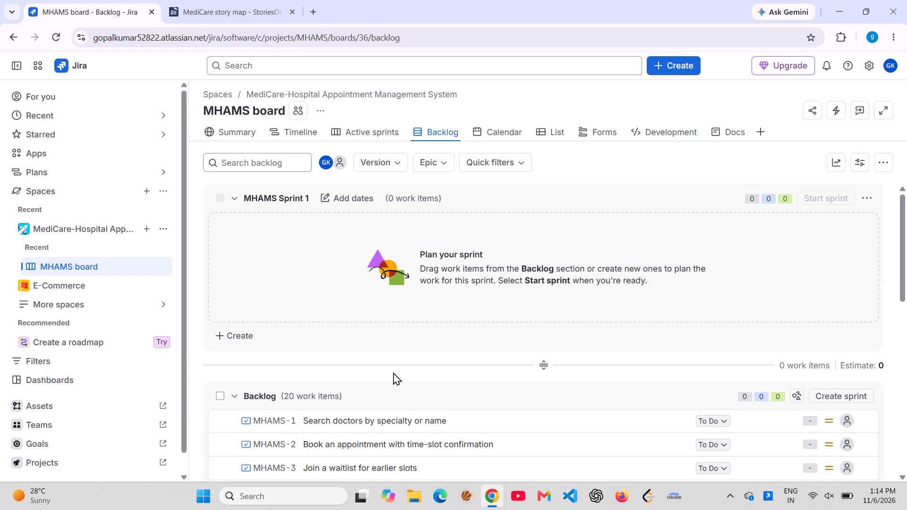
# Following the story map's Discover and Search Providers column, move MHAMS-1 and MHAMS-5 from the Jira backlog into MHAMS Sprint 1.
pyautogui.click(267, 0)
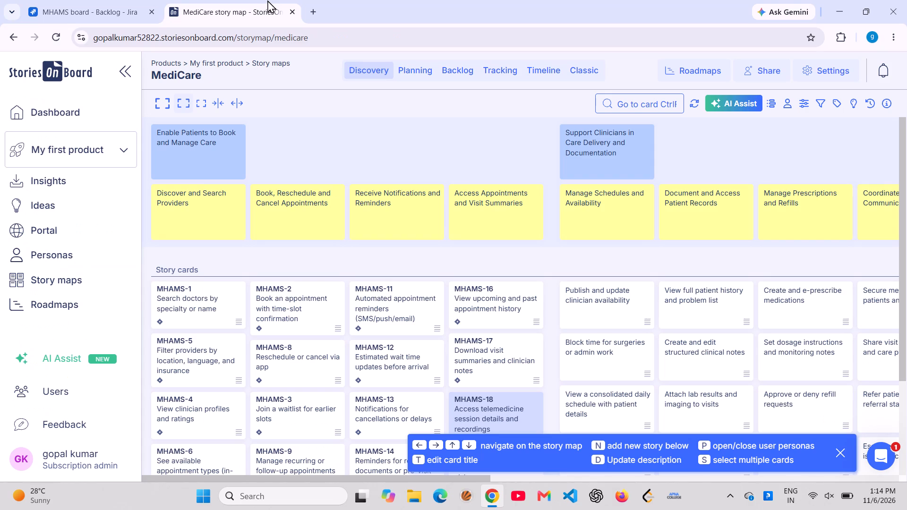
pyautogui.click(97, 0)
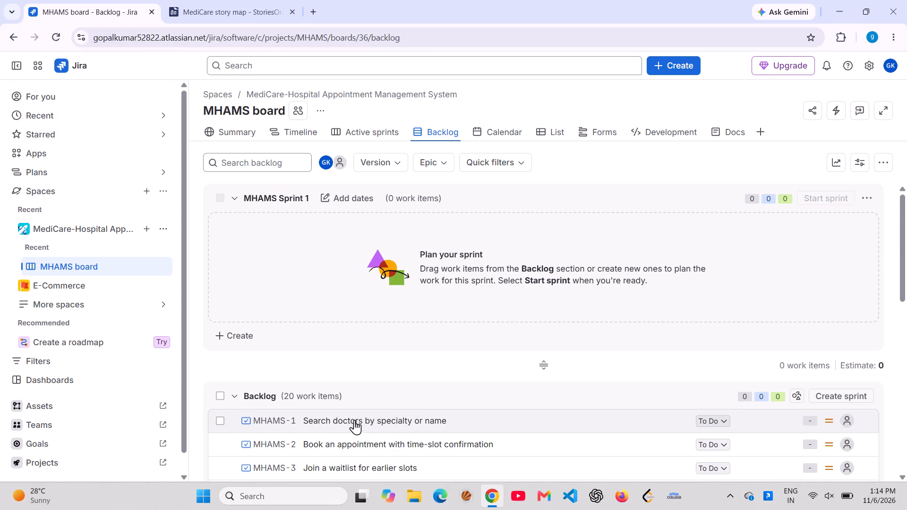
pyautogui.moveTo(513, 421); pyautogui.dragTo(453, 262)
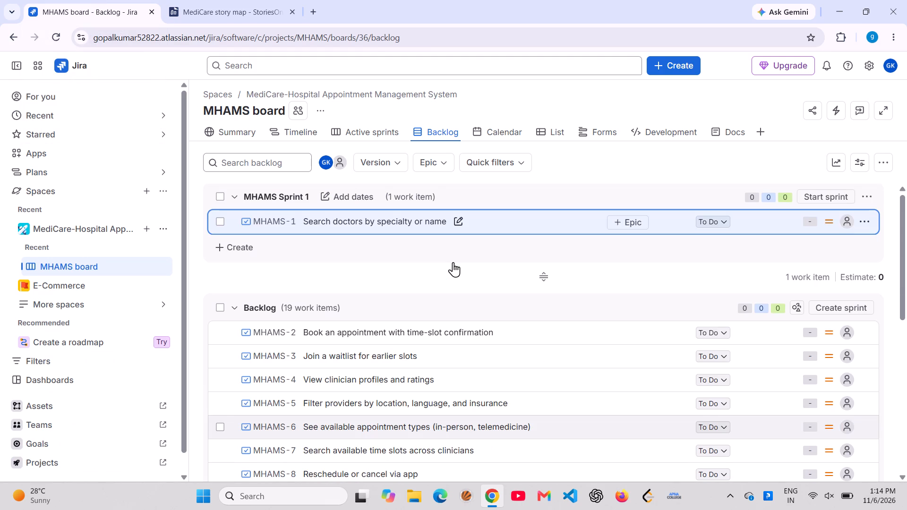
pyautogui.click(253, 0)
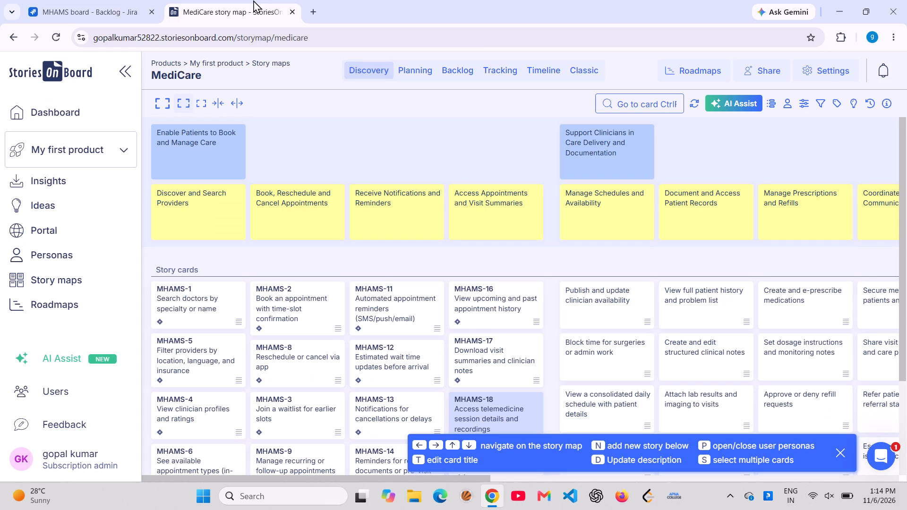
pyautogui.click(86, 0)
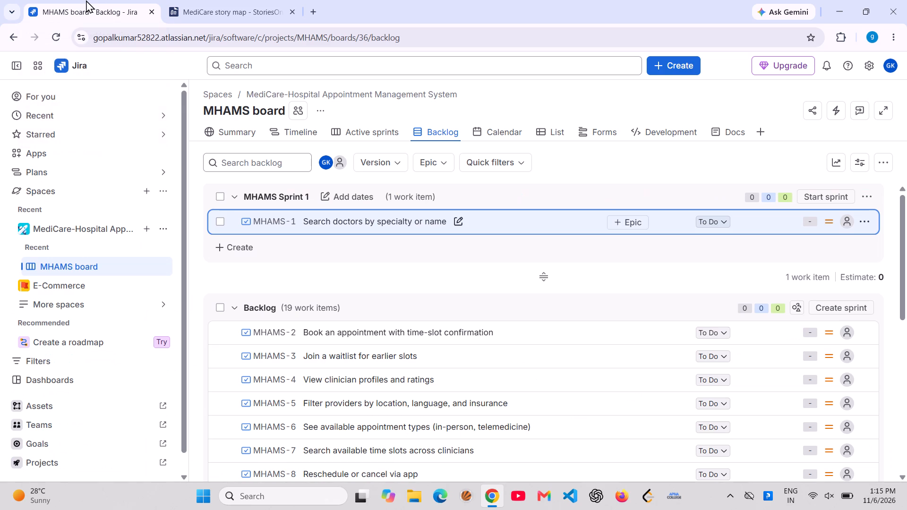
pyautogui.moveTo(410, 400); pyautogui.dragTo(471, 242)
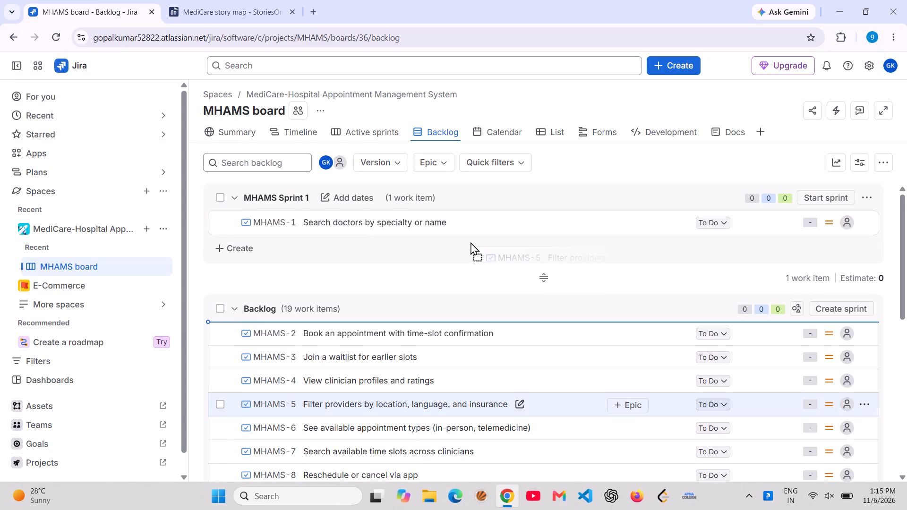
pyautogui.moveTo(471, 242); pyautogui.dragTo(465, 237)
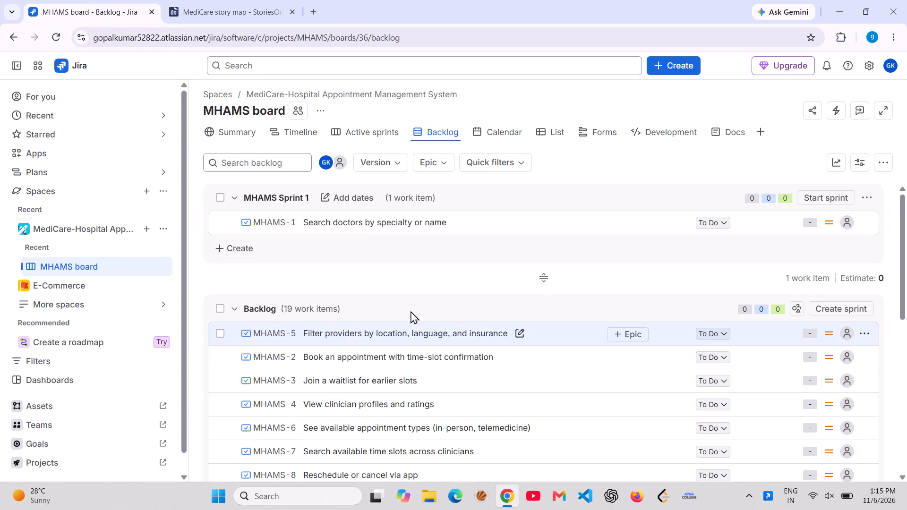
pyautogui.moveTo(398, 331); pyautogui.dragTo(493, 215)
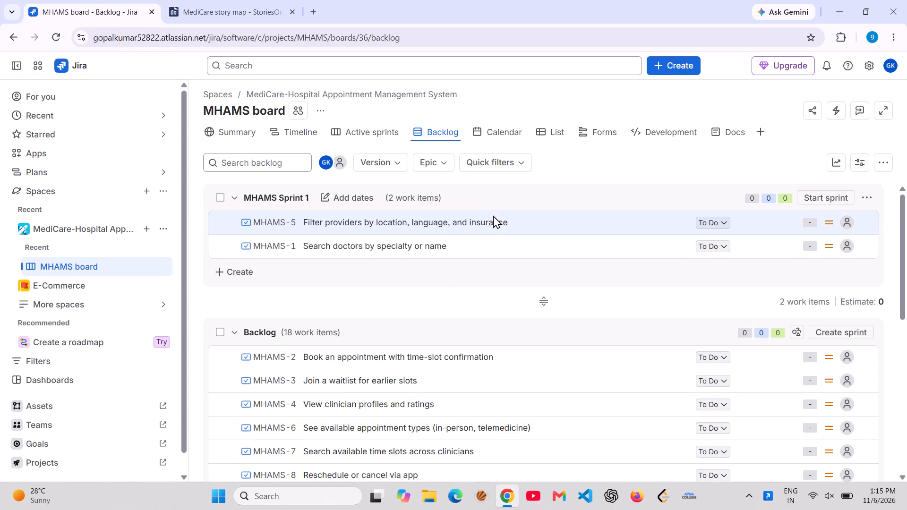
# Move the column's remaining work items MHAMS-4, MHAMS-6 and MHAMS-7 from the backlog into MHAMS Sprint 1, checking the order against the story map.
pyautogui.click(271, 0)
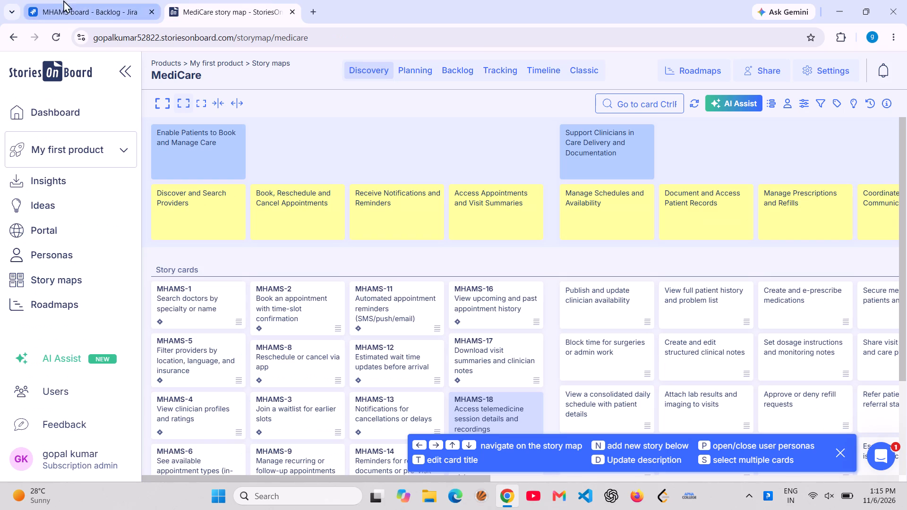
pyautogui.scroll(-2, 241, 312)
pyautogui.click(59, 0)
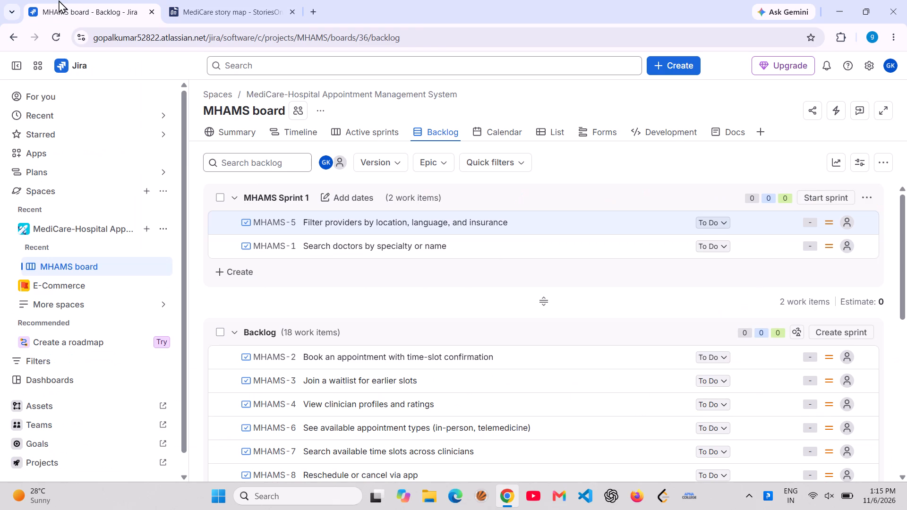
pyautogui.scroll(-1, 395, 376)
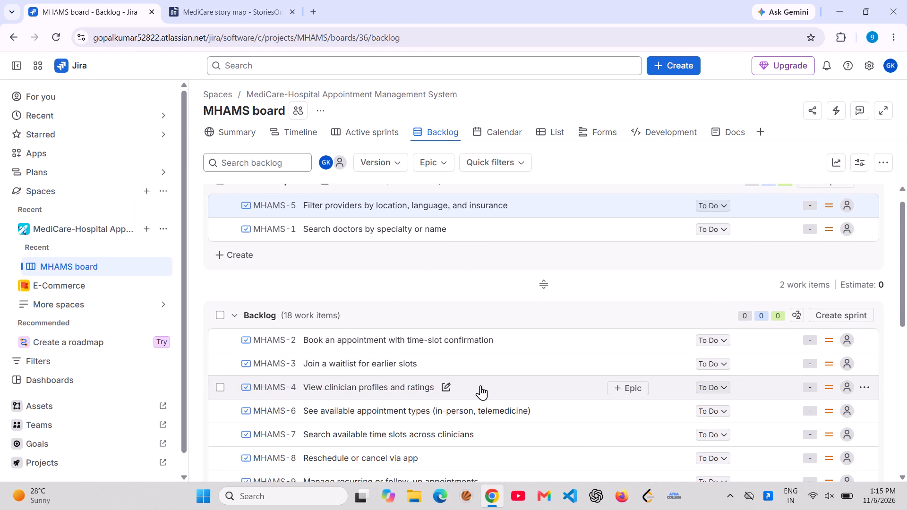
pyautogui.moveTo(482, 386); pyautogui.dragTo(477, 228)
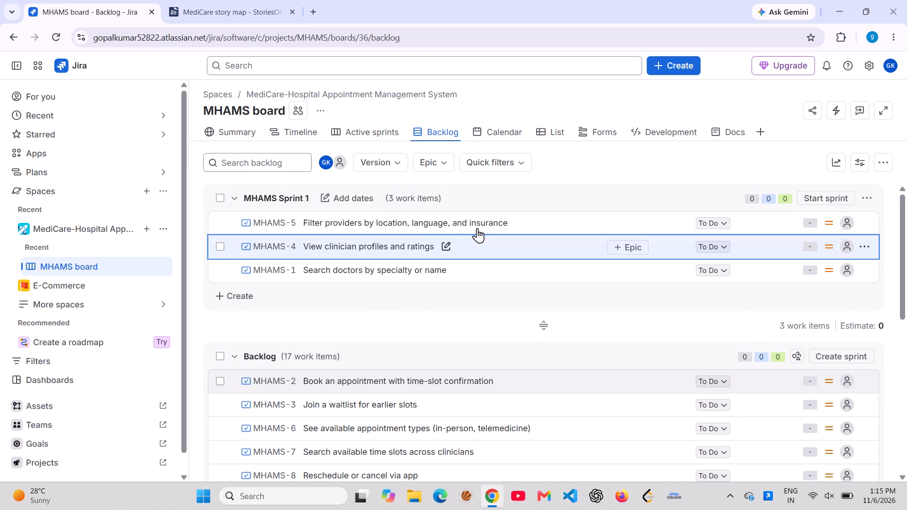
pyautogui.click(219, 0)
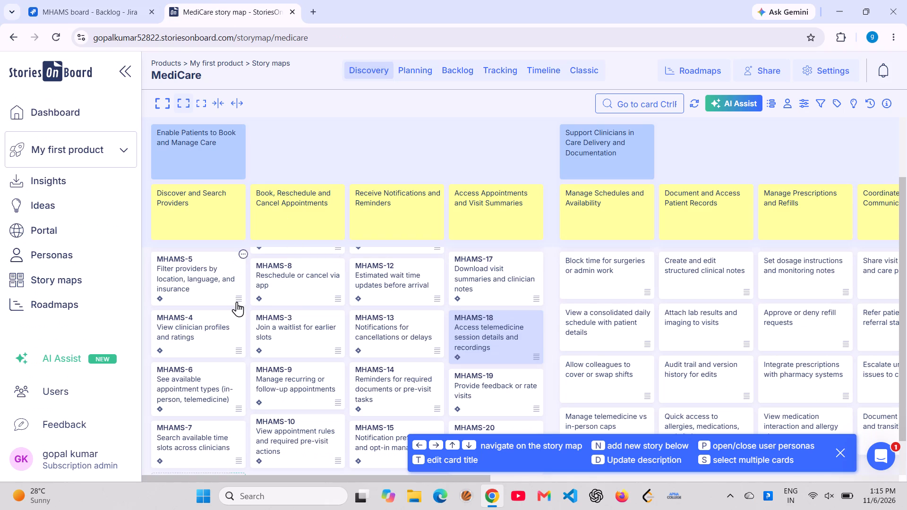
pyautogui.click(99, 0)
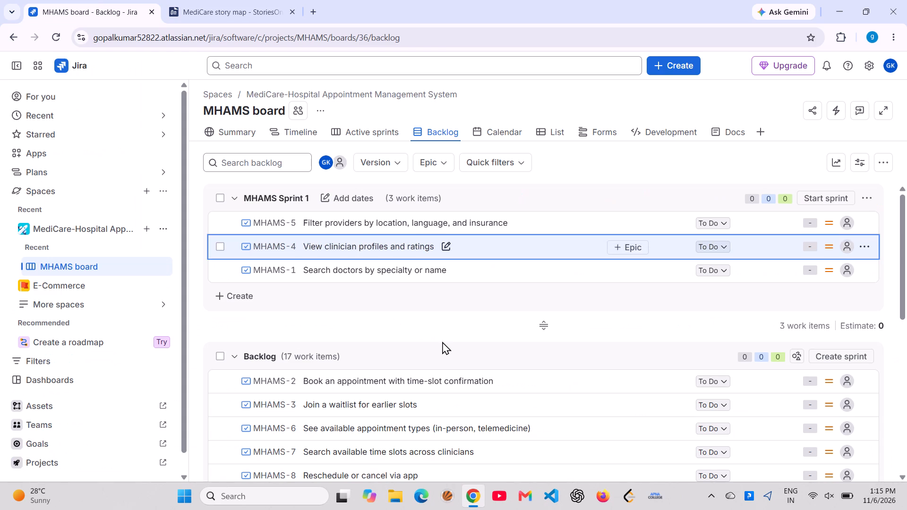
pyautogui.moveTo(394, 426); pyautogui.dragTo(459, 240)
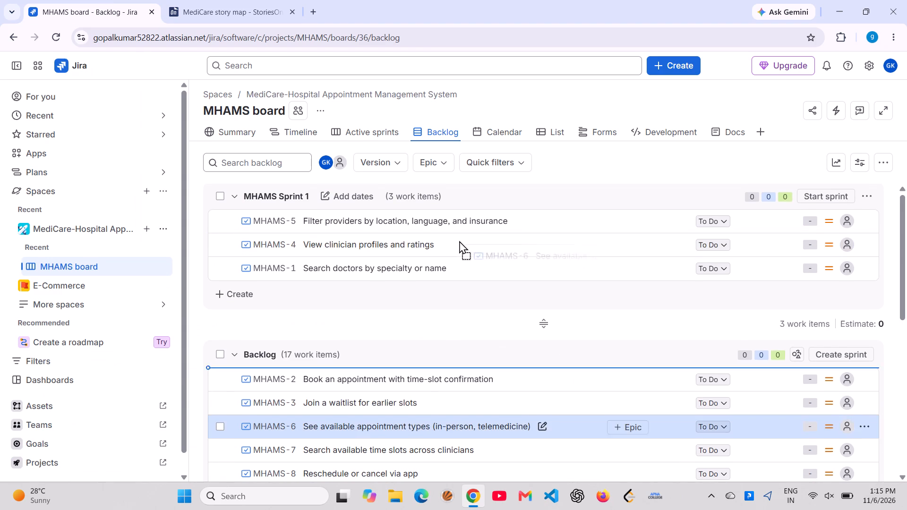
pyautogui.moveTo(459, 240); pyautogui.dragTo(459, 240)
pyautogui.click(248, 0)
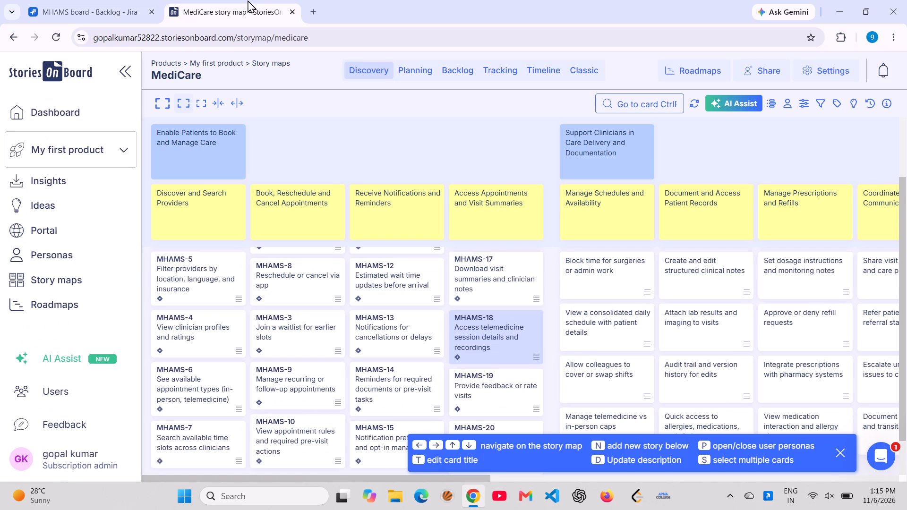
pyautogui.scroll(-1, 321, 408)
pyautogui.click(51, 0)
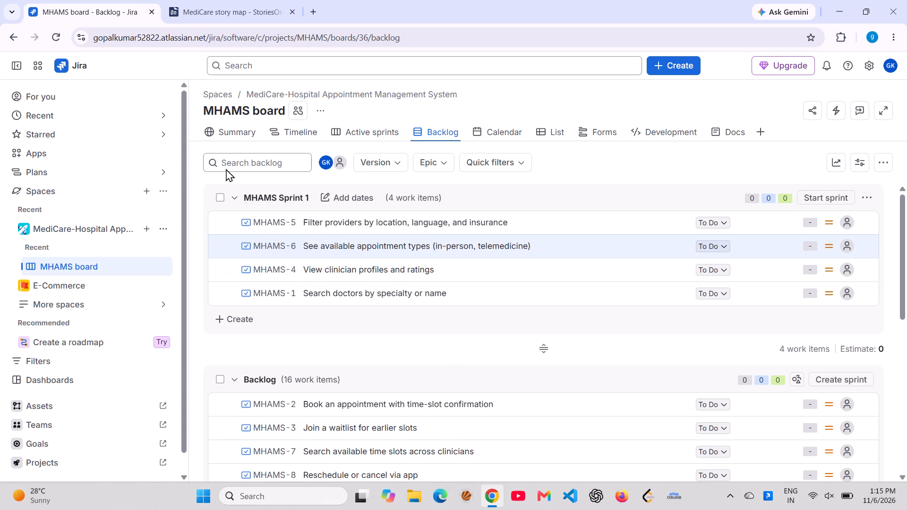
pyautogui.scroll(-2, 407, 390)
pyautogui.moveTo(543, 383); pyautogui.dragTo(471, 241)
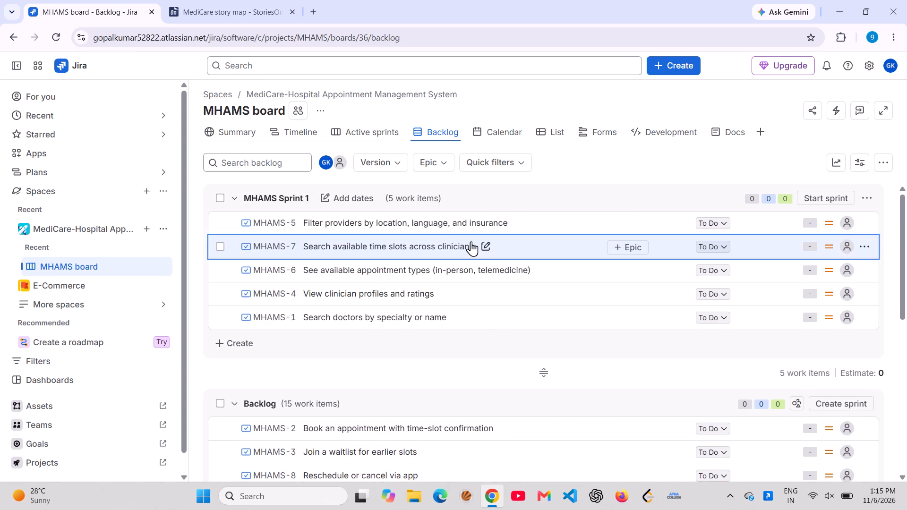
pyautogui.click(428, 357)
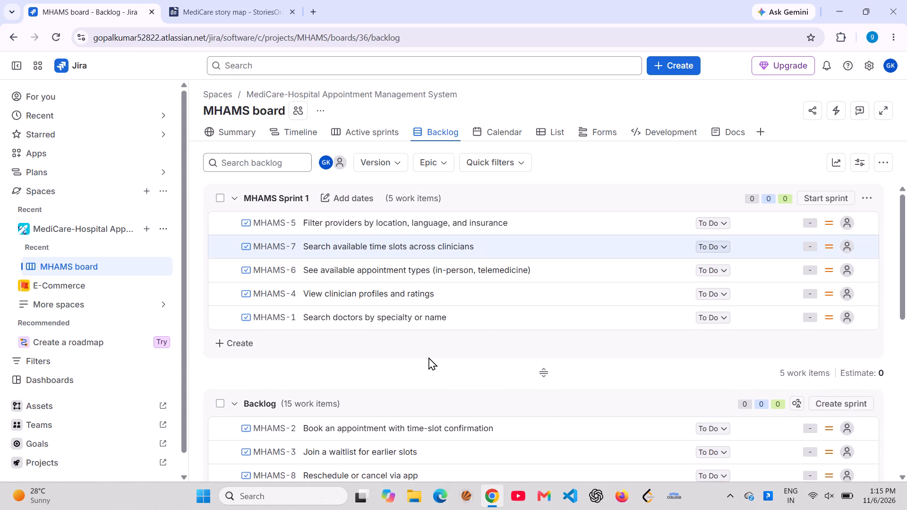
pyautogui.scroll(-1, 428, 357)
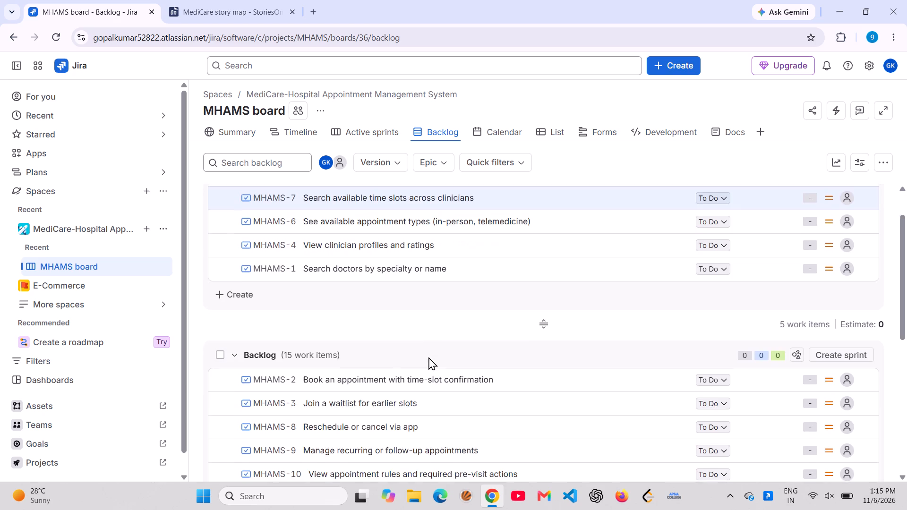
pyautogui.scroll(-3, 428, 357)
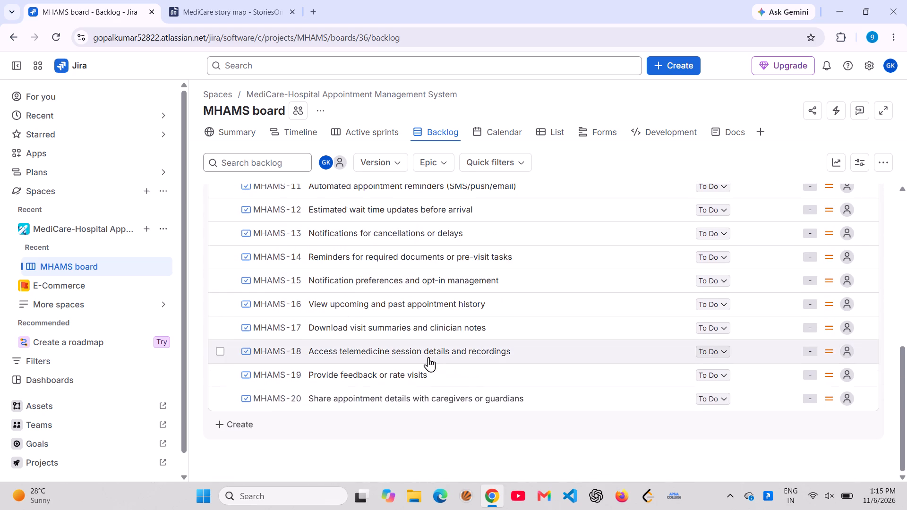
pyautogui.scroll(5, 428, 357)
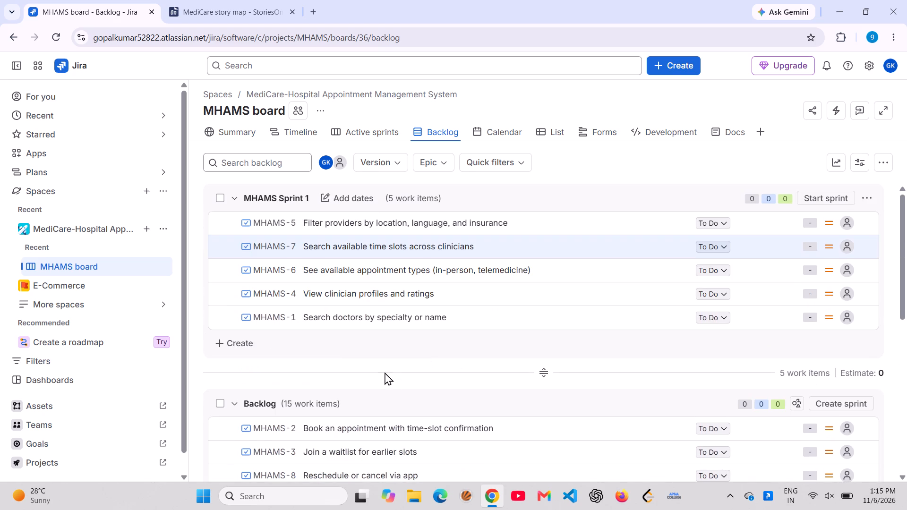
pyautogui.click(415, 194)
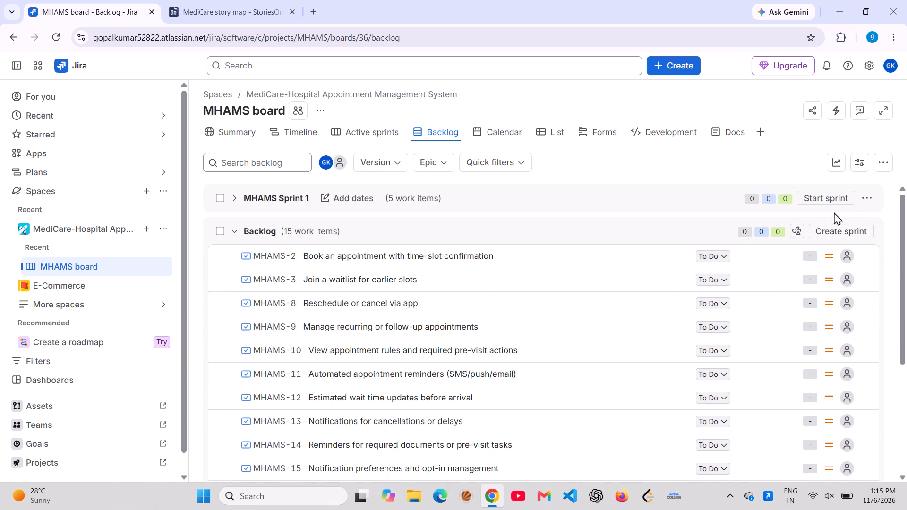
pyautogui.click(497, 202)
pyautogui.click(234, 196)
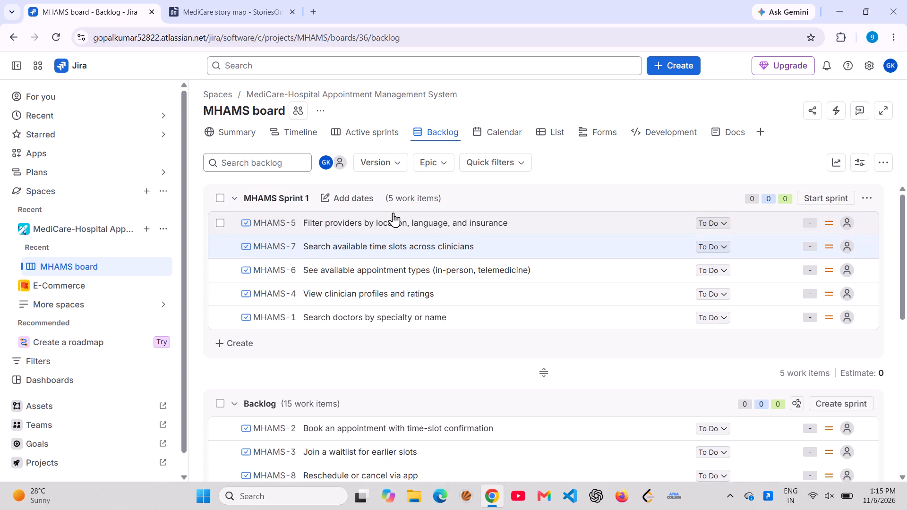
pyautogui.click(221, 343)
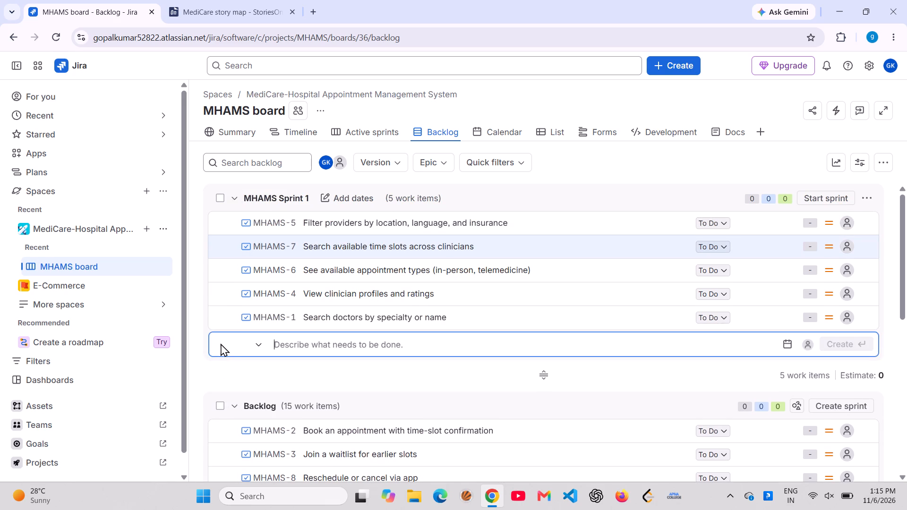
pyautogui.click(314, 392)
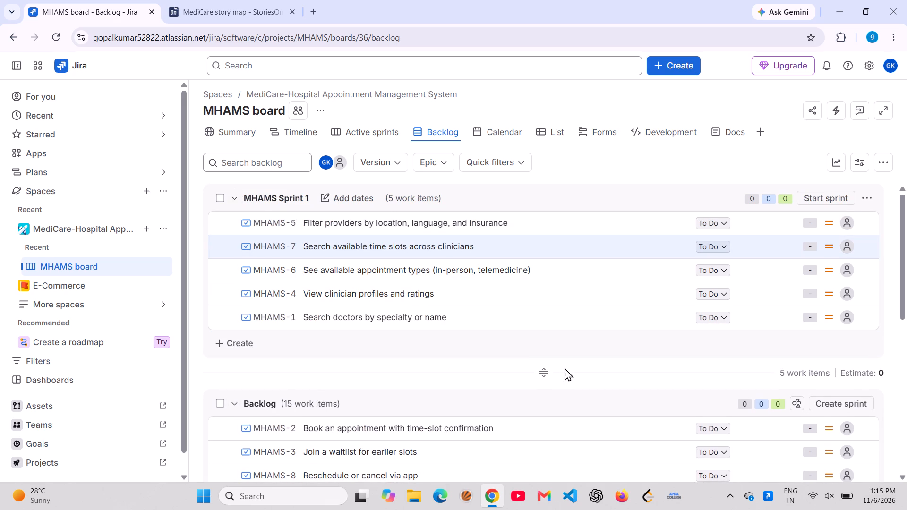
# Create a second sprint on the MHAMS board.
pyautogui.click(836, 400)
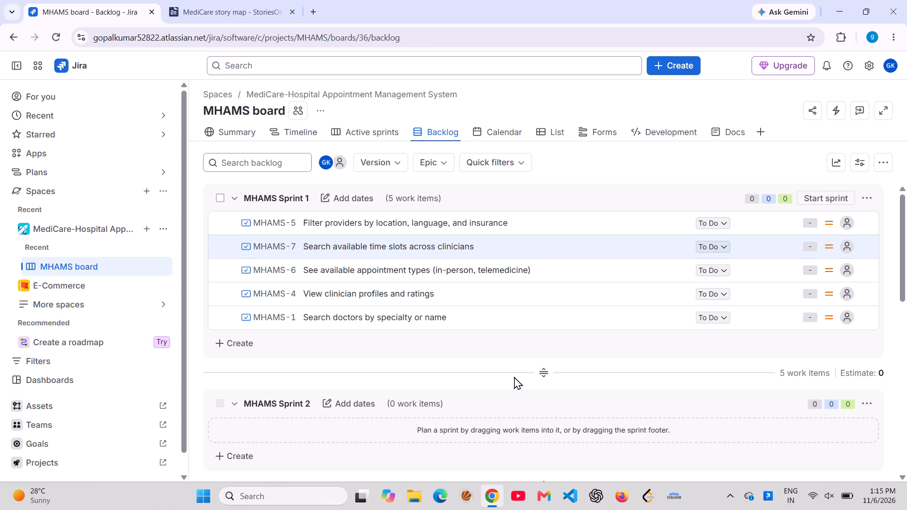
# Check the story map's Book, Reschedule and Cancel Appointments column and move its first item, MHAMS-2, from the backlog into MHAMS Sprint 2.
pyautogui.scroll(-1, 514, 376)
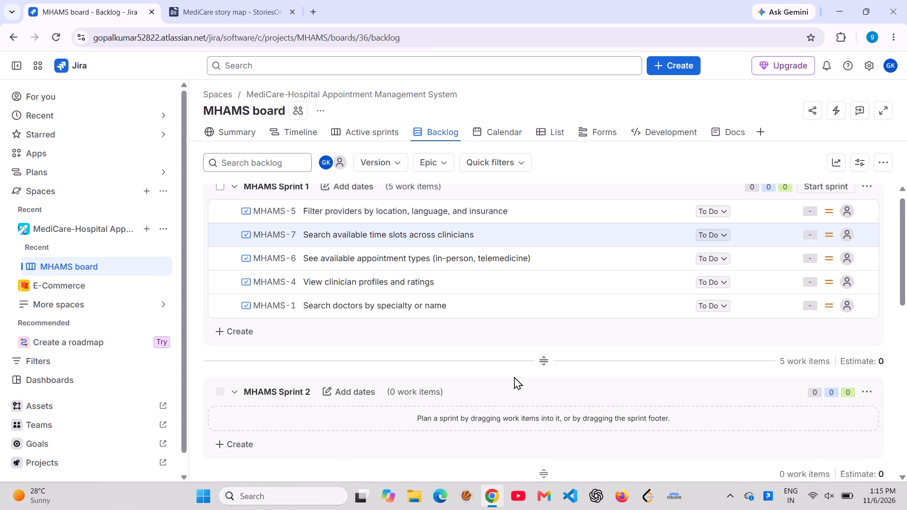
pyautogui.scroll(-2, 514, 376)
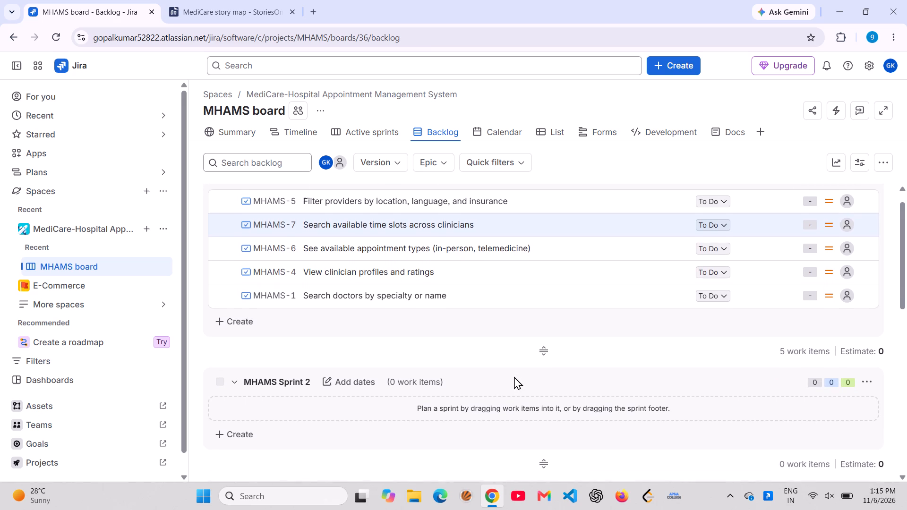
pyautogui.scroll(-1, 514, 376)
pyautogui.click(187, 0)
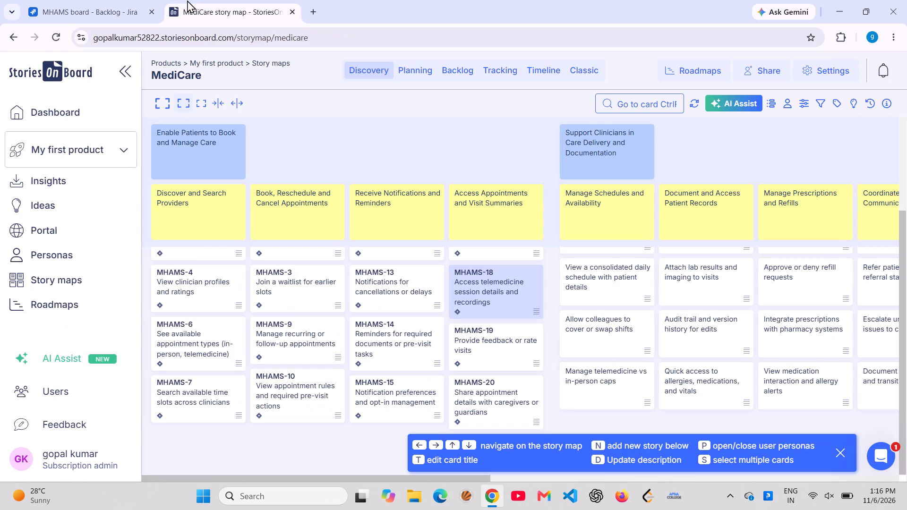
pyautogui.scroll(5, 334, 299)
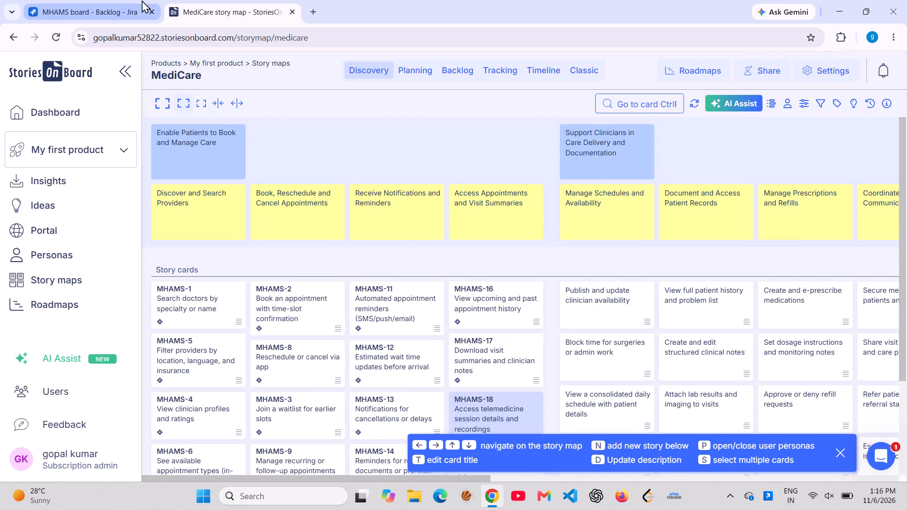
pyautogui.click(121, 0)
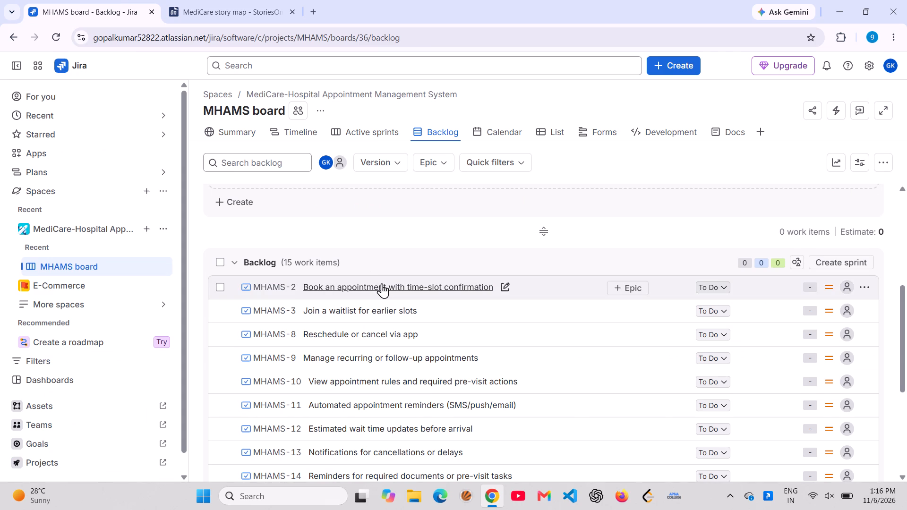
pyautogui.moveTo(382, 283); pyautogui.dragTo(368, 356)
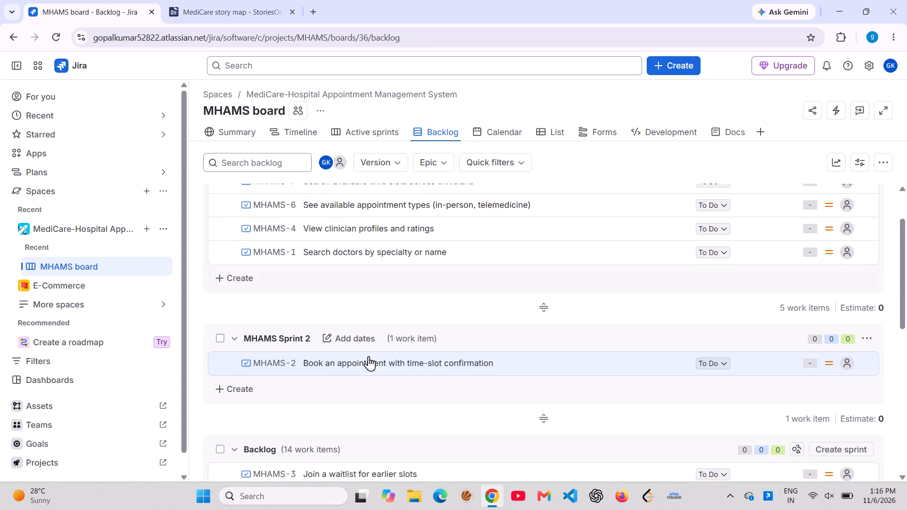
pyautogui.scroll(-3, 410, 419)
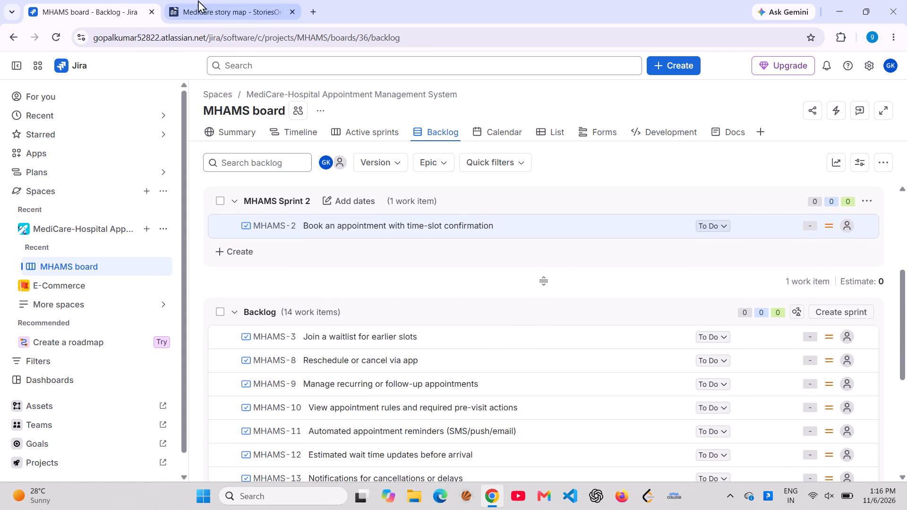
# Following the story map's Book, Reschedule and Cancel Appointments column, move MHAMS-8 and MHAMS-3 from the Jira backlog into MHAMS Sprint 2.
pyautogui.click(198, 0)
pyautogui.click(86, 0)
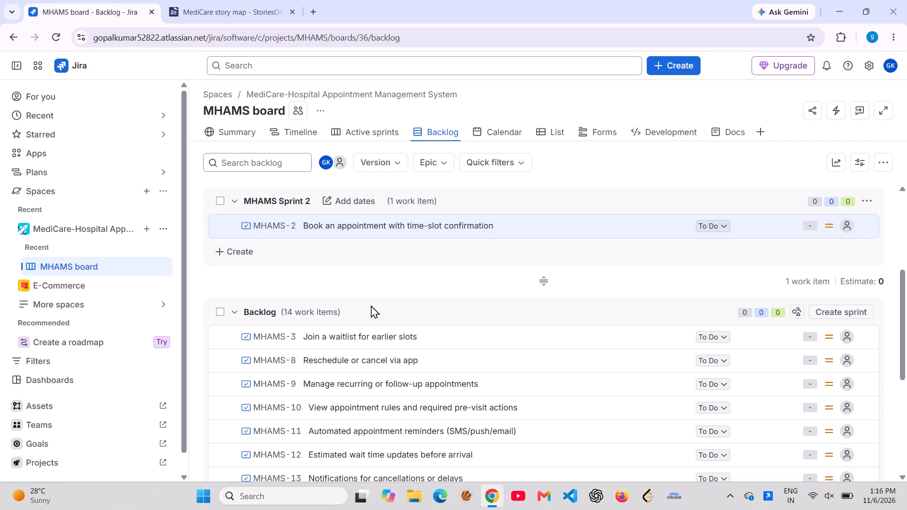
pyautogui.moveTo(374, 357); pyautogui.dragTo(395, 248)
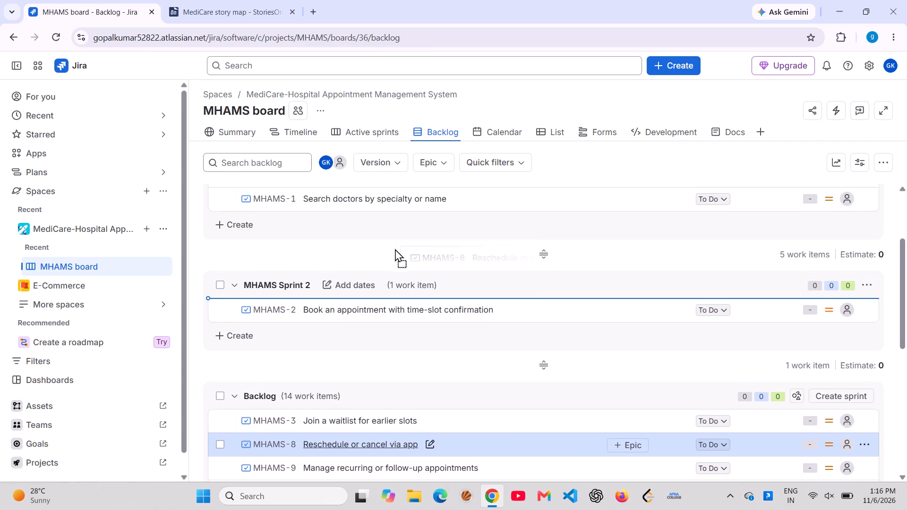
pyautogui.moveTo(395, 248); pyautogui.dragTo(386, 313)
pyautogui.click(239, 0)
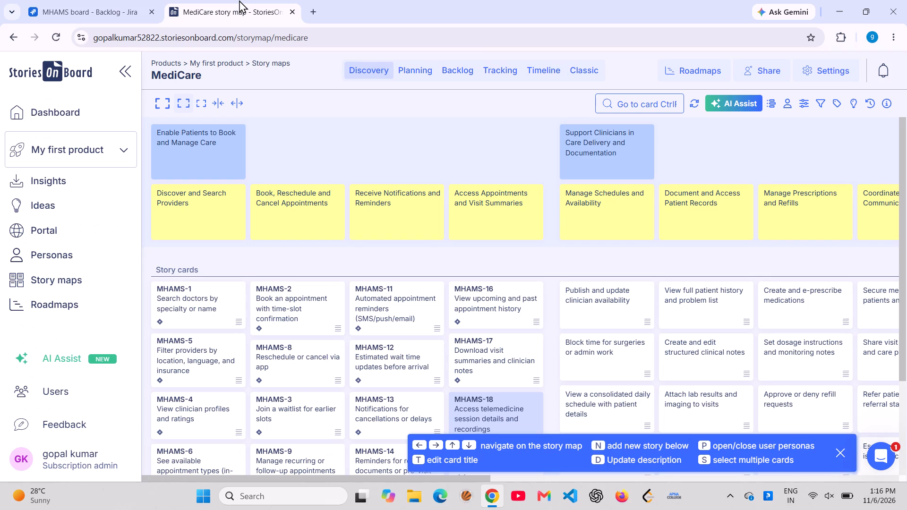
pyautogui.click(100, 0)
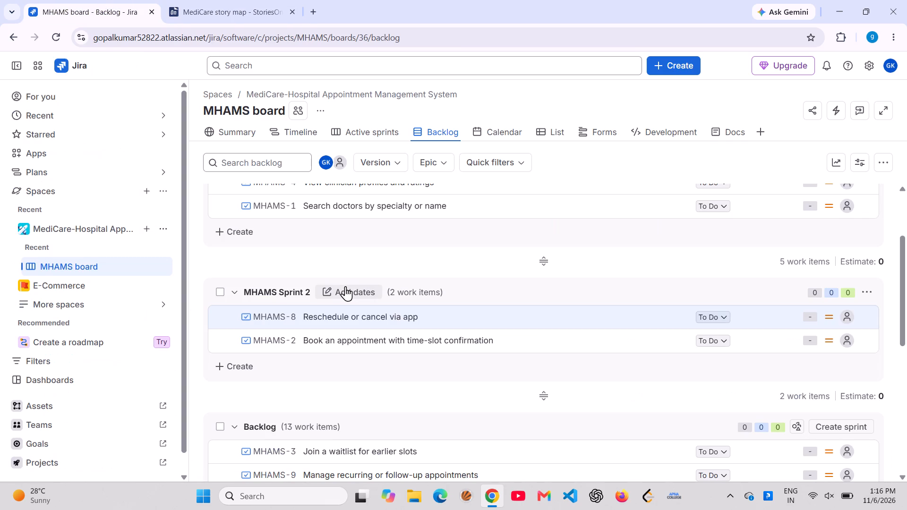
pyautogui.moveTo(480, 451); pyautogui.dragTo(458, 340)
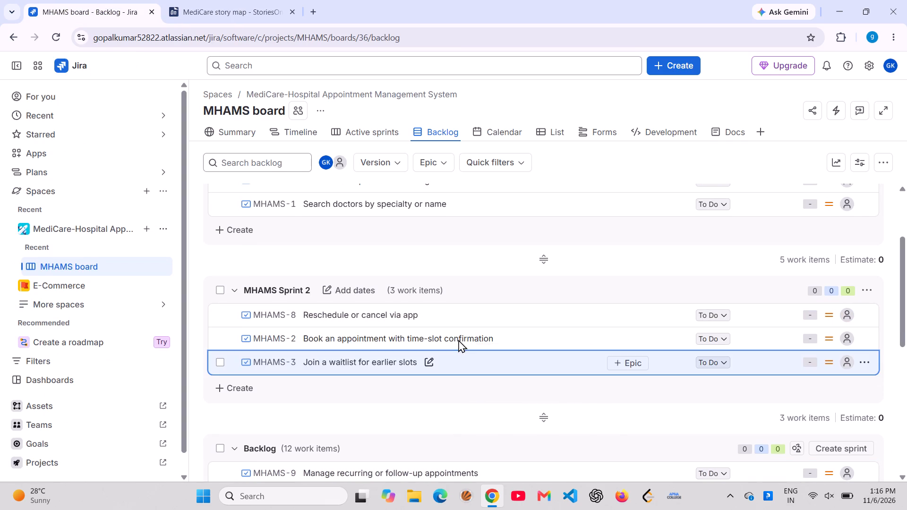
# Check the rest of that story map column and move MHAMS-9 and MHAMS-10 from the backlog into MHAMS Sprint 2.
pyautogui.click(201, 0)
pyautogui.scroll(-1, 382, 357)
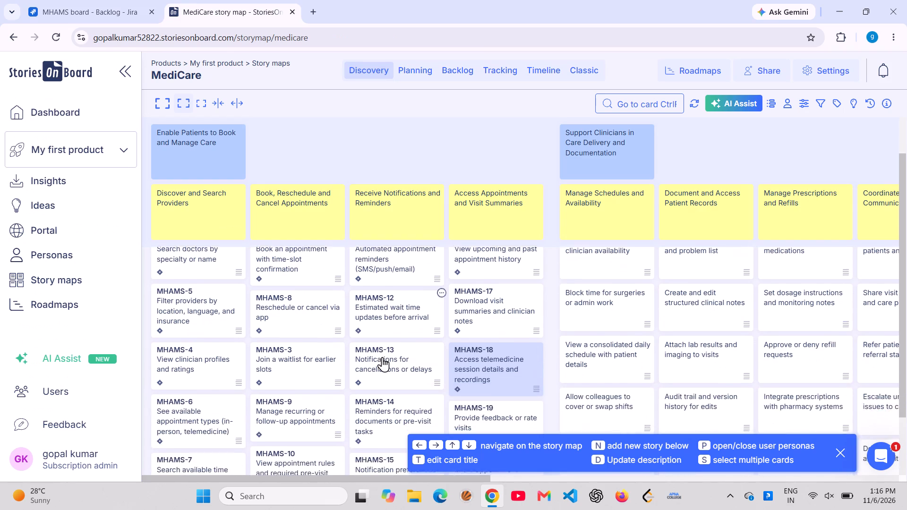
pyautogui.scroll(-2, 382, 357)
pyautogui.click(83, 0)
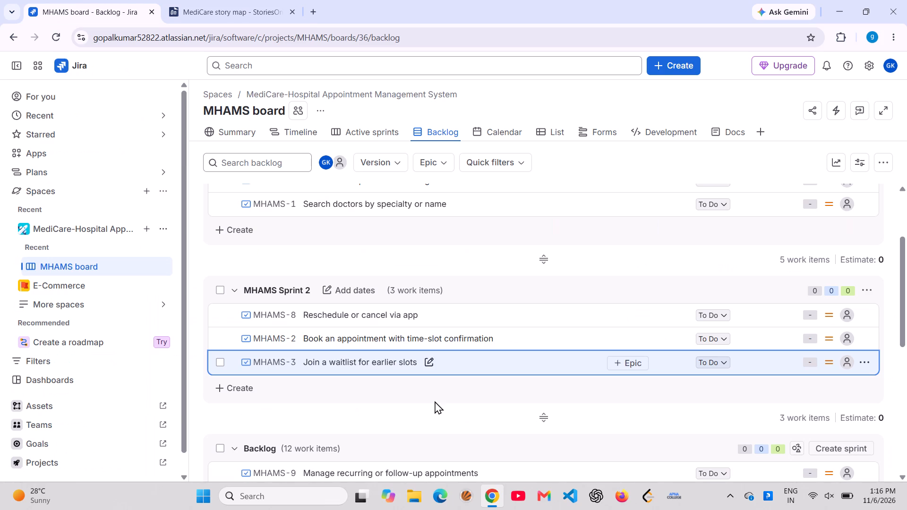
pyautogui.moveTo(500, 467); pyautogui.dragTo(473, 352)
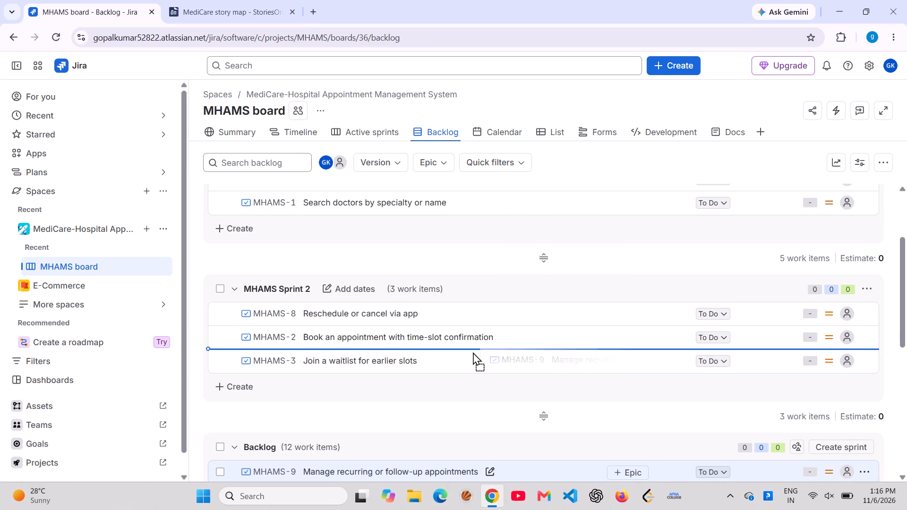
pyautogui.moveTo(473, 352); pyautogui.dragTo(469, 357)
pyautogui.scroll(-2, 424, 381)
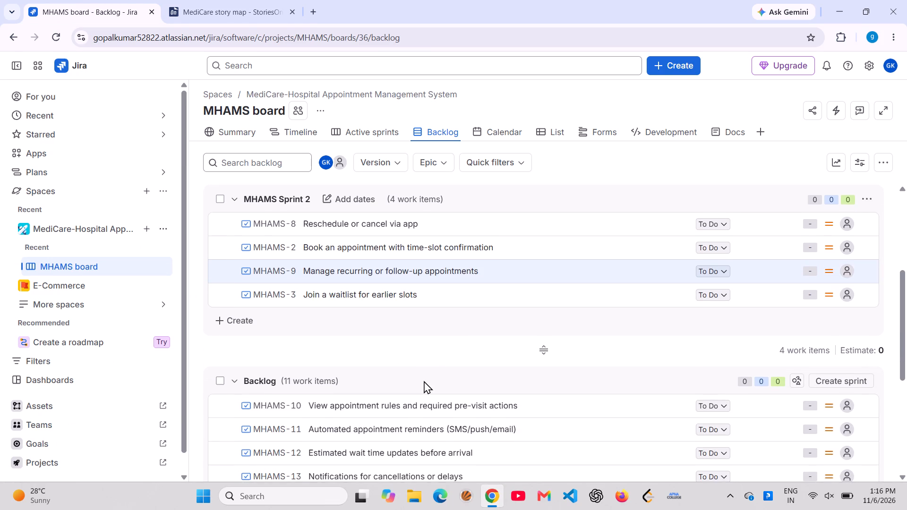
pyautogui.click(226, 0)
pyautogui.click(94, 0)
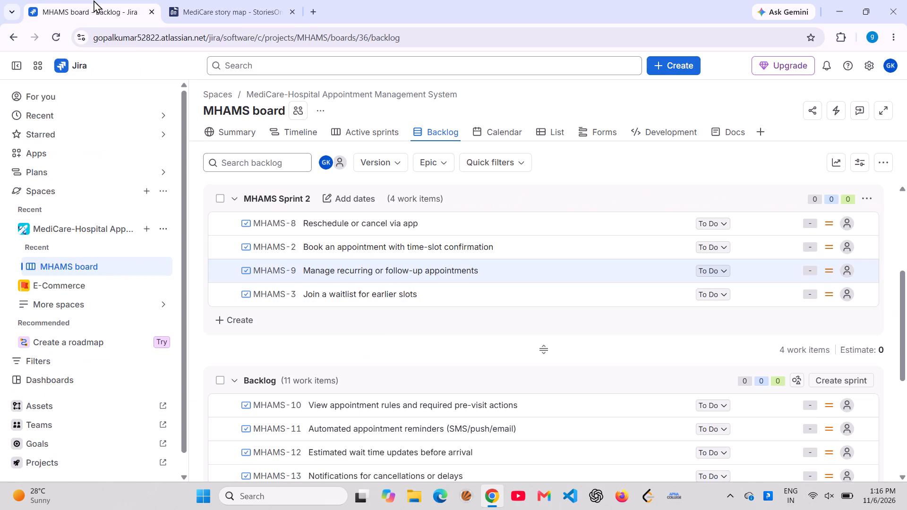
pyautogui.moveTo(479, 403); pyautogui.dragTo(473, 285)
pyautogui.click(512, 334)
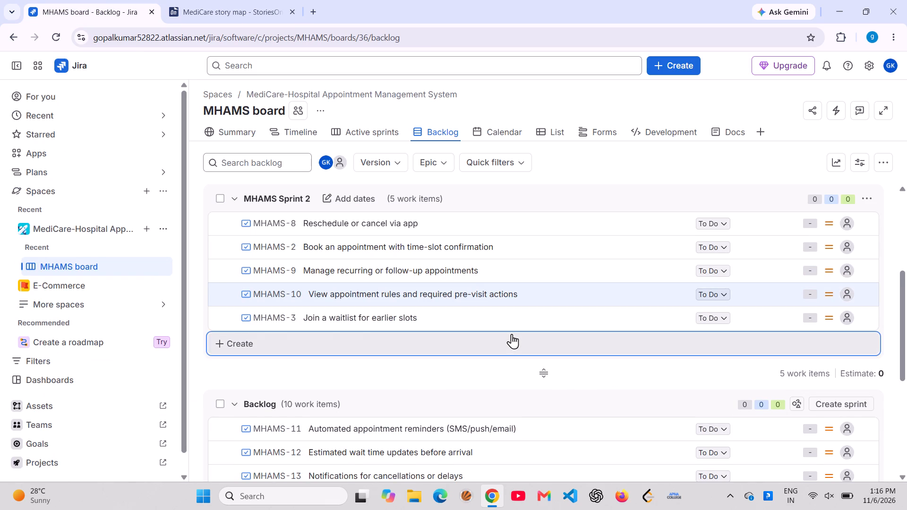
pyautogui.click(599, 365)
# Create a third sprint on the MHAMS board.
pyautogui.scroll(2, 587, 371)
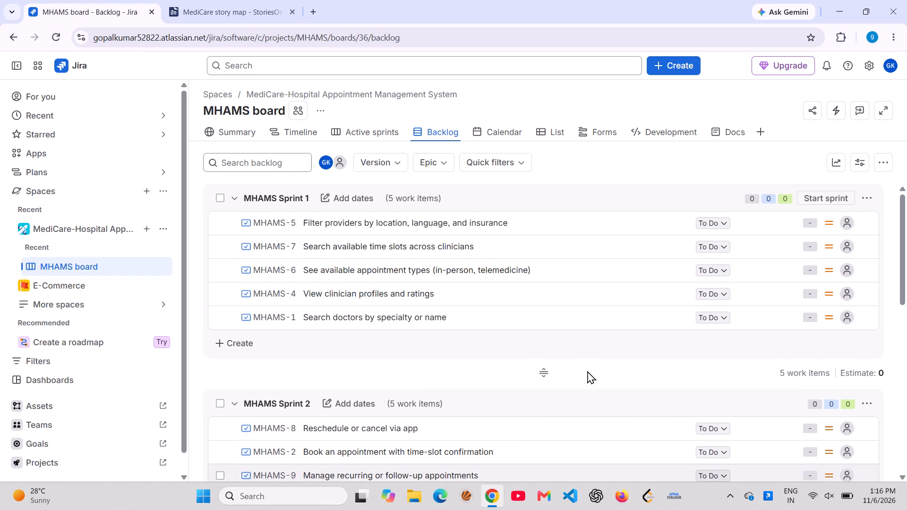
pyautogui.scroll(2, 587, 371)
pyautogui.scroll(-4, 587, 371)
pyautogui.scroll(1, 587, 371)
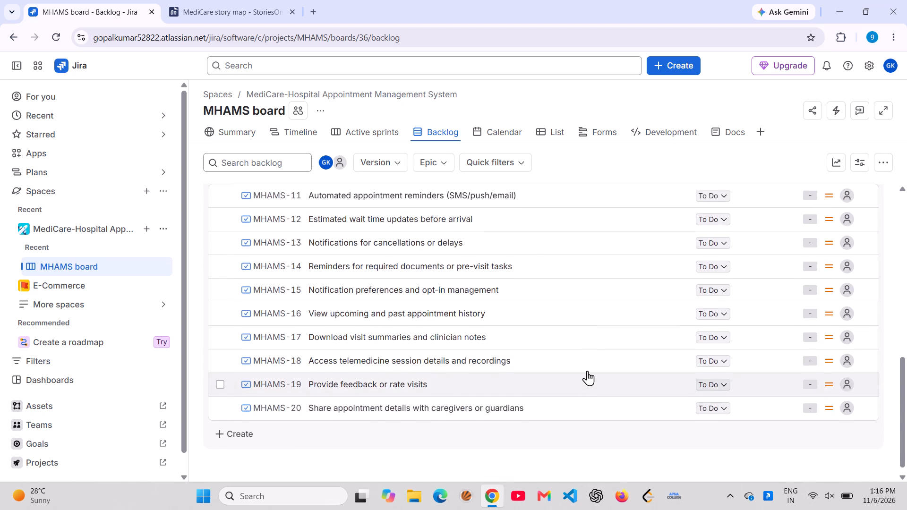
pyautogui.scroll(1, 587, 371)
pyautogui.click(831, 341)
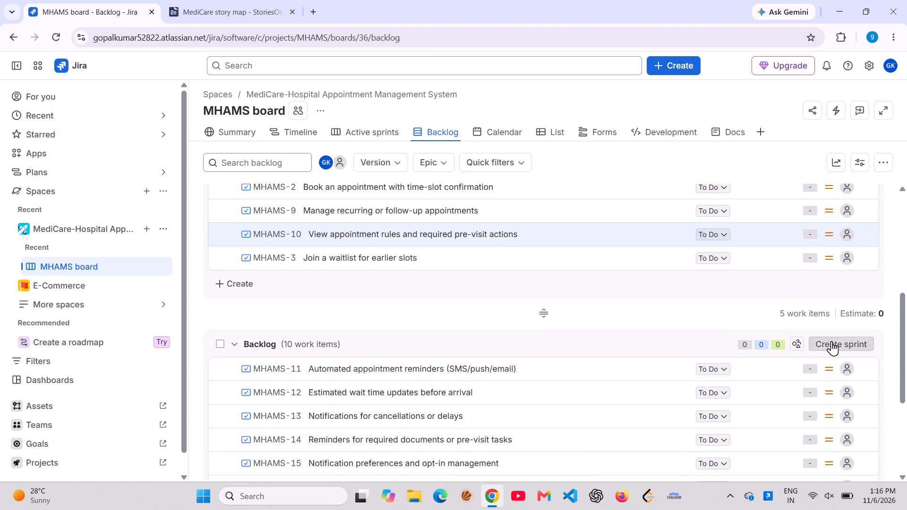
# Check the story map's Receive Notifications and Reminders column and move its first item, MHAMS-11, from the backlog into MHAMS Sprint 3.
pyautogui.scroll(-5, 422, 305)
pyautogui.click(183, 0)
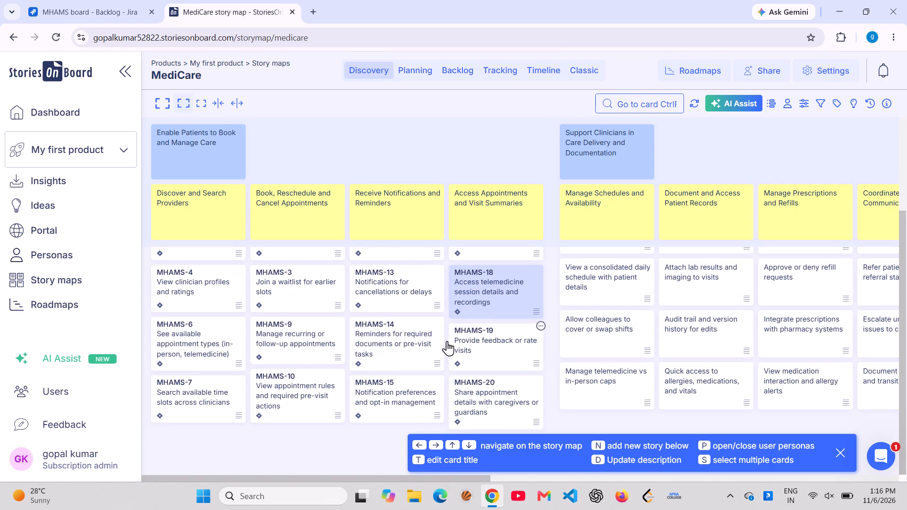
pyautogui.scroll(4, 427, 349)
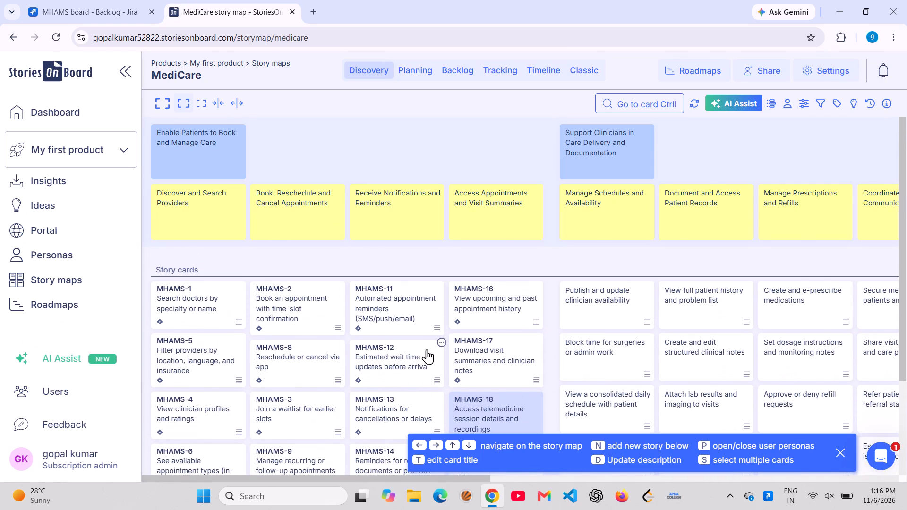
pyautogui.scroll(-1, 427, 349)
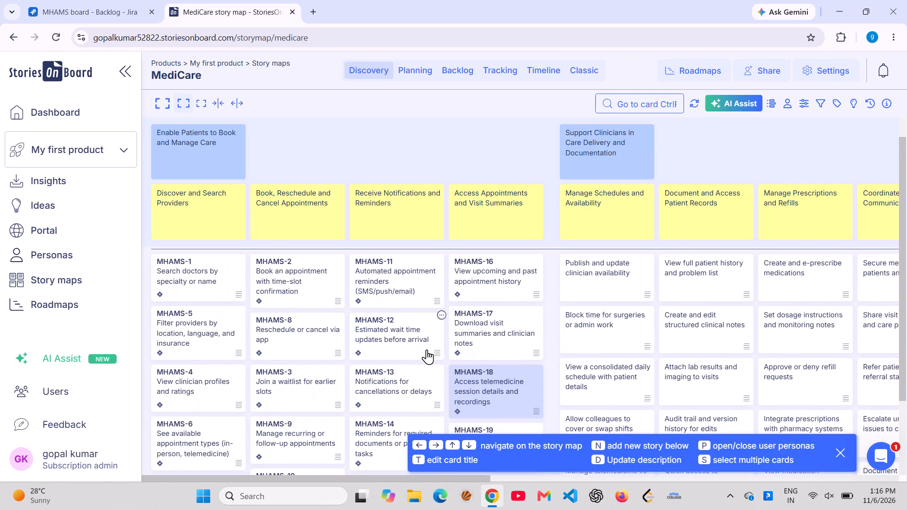
pyautogui.click(94, 0)
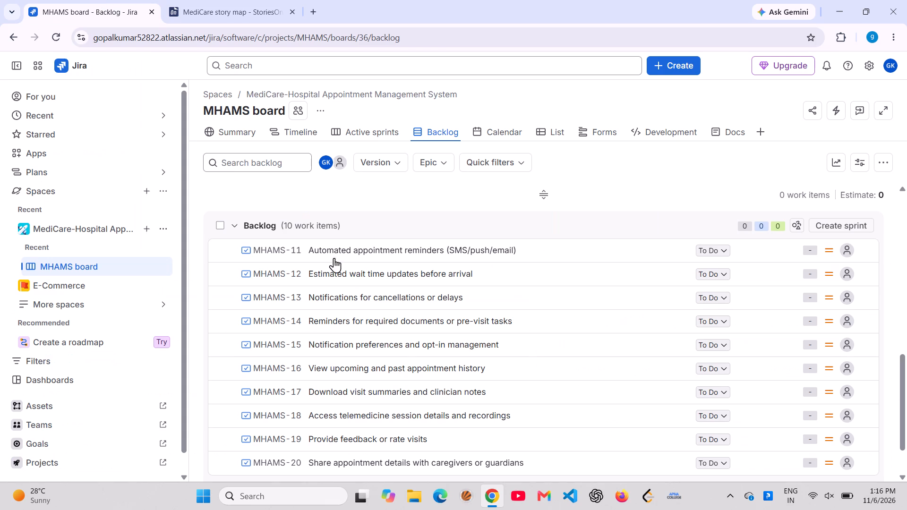
pyautogui.scroll(2, 420, 280)
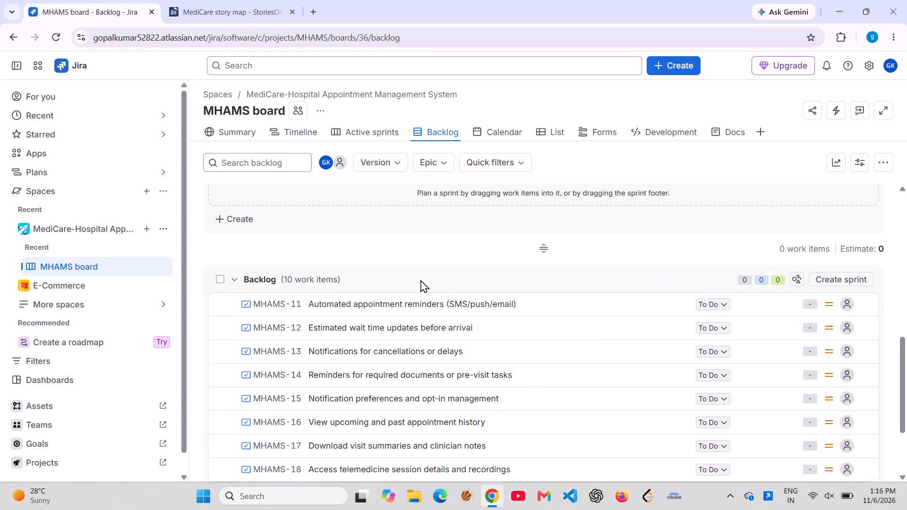
pyautogui.scroll(1, 420, 280)
pyautogui.moveTo(528, 329); pyautogui.dragTo(488, 217)
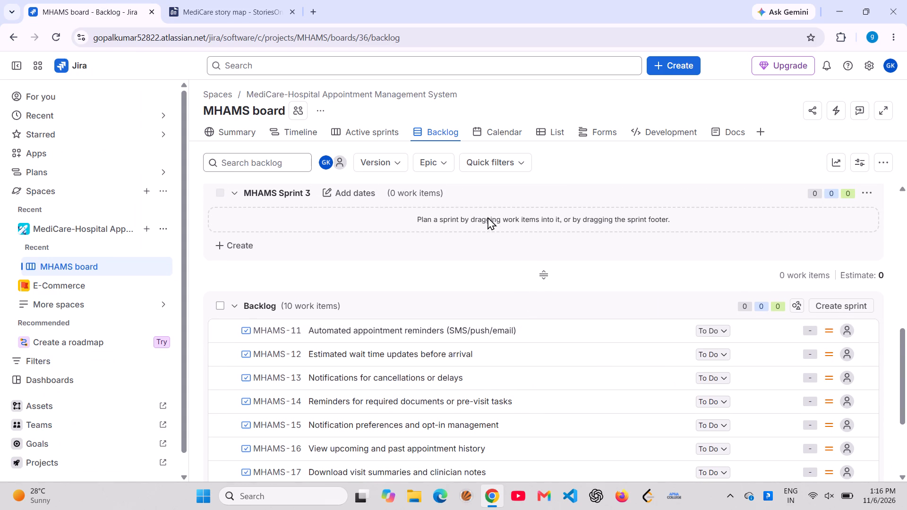
pyautogui.moveTo(488, 217); pyautogui.dragTo(543, 326)
pyautogui.moveTo(543, 326); pyautogui.dragTo(533, 234)
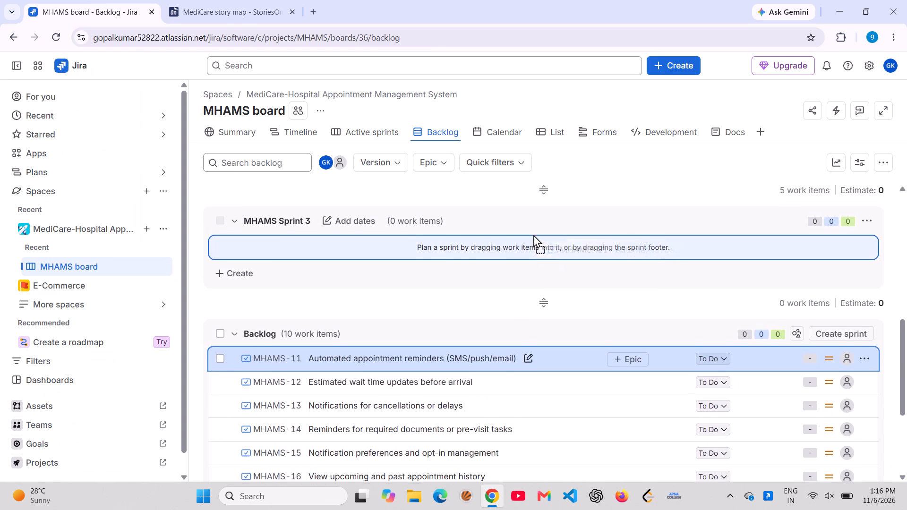
pyautogui.moveTo(533, 234); pyautogui.dragTo(521, 272)
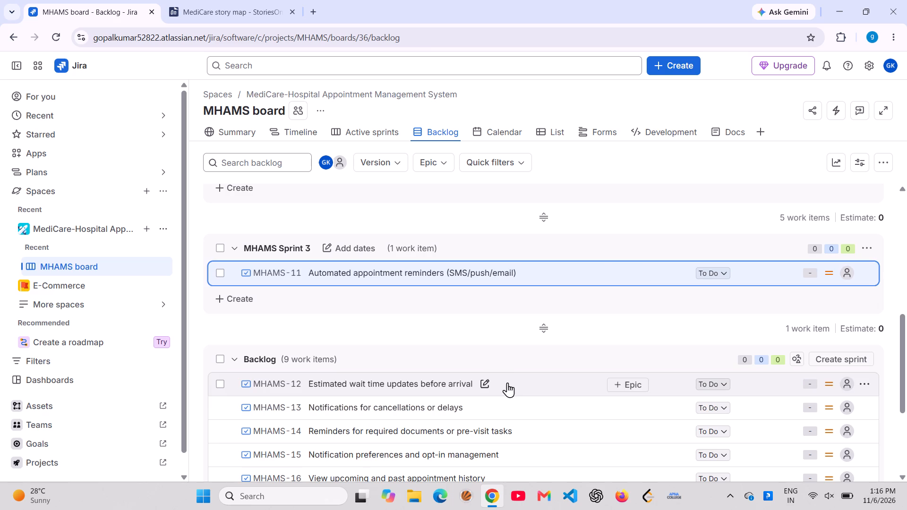
# Move the column's remaining work items MHAMS-12, MHAMS-13, MHAMS-14 and MHAMS-15 from the backlog into MHAMS Sprint 3.
pyautogui.moveTo(507, 382); pyautogui.dragTo(488, 280)
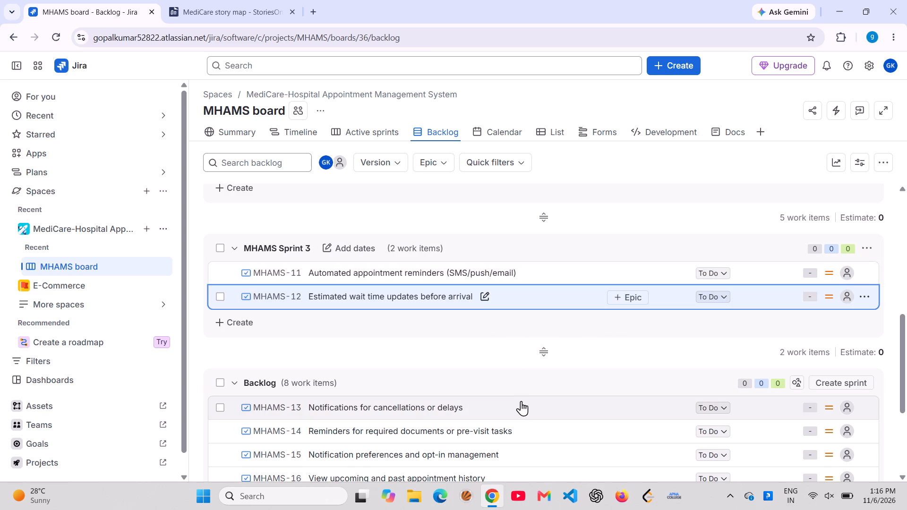
pyautogui.moveTo(520, 406); pyautogui.dragTo(502, 298)
pyautogui.scroll(-1, 502, 298)
pyautogui.moveTo(541, 400); pyautogui.dragTo(507, 259)
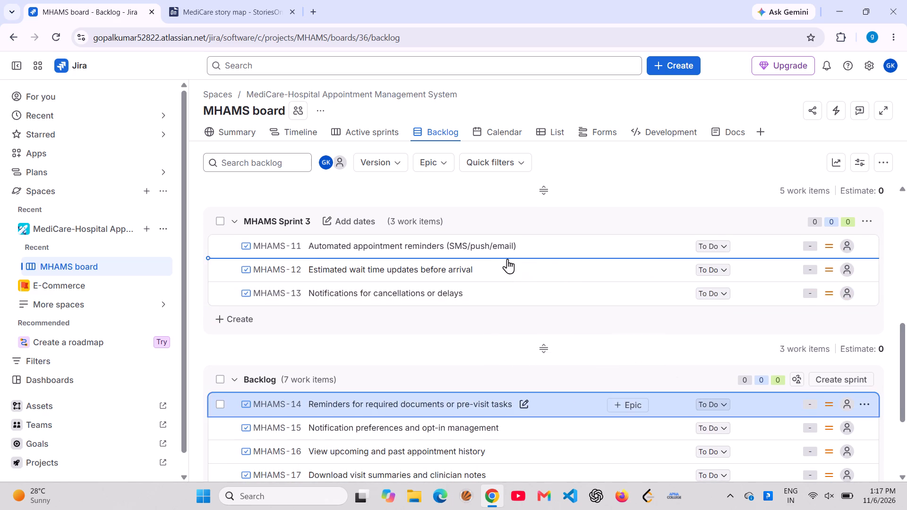
pyautogui.moveTo(525, 433); pyautogui.dragTo(507, 301)
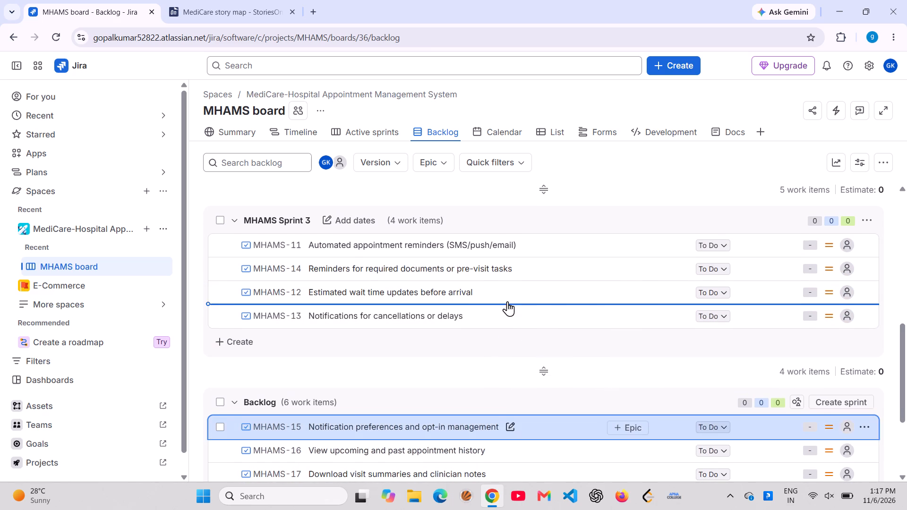
# Edit MHAMS Sprint 1, giving it a duration of 1 week and a start date of 11/6/2026.
pyautogui.scroll(-4, 450, 377)
pyautogui.scroll(2, 450, 377)
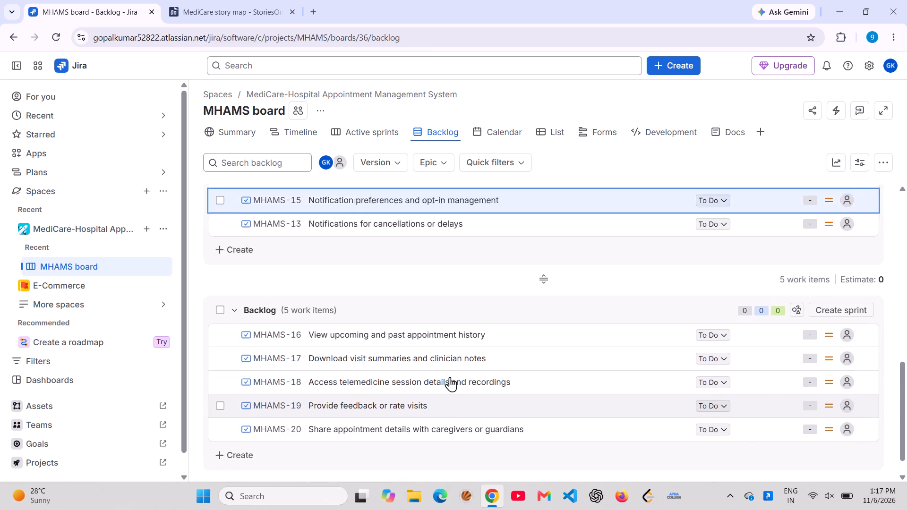
pyautogui.scroll(10, 450, 377)
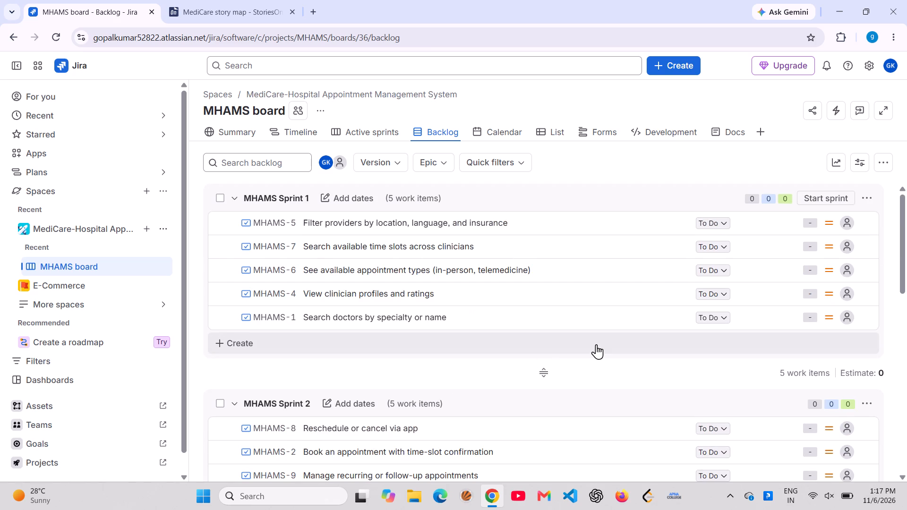
pyautogui.click(870, 197)
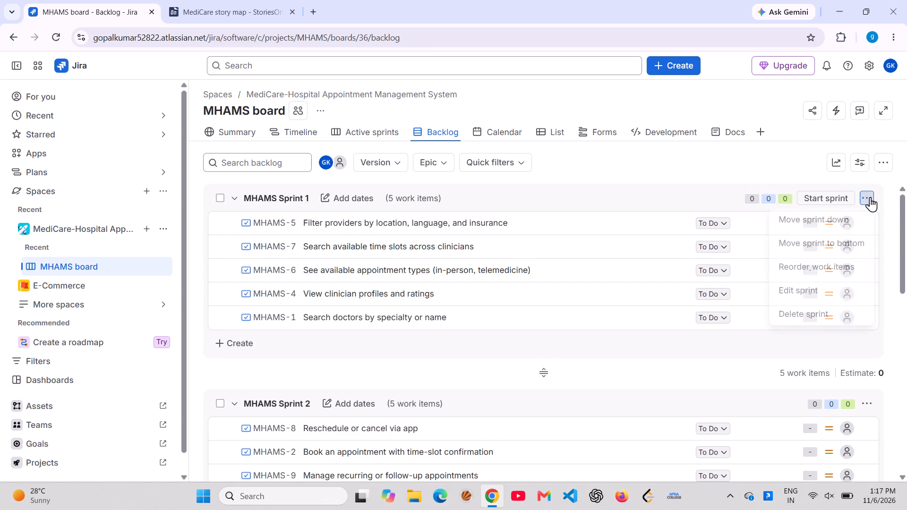
pyautogui.click(807, 290)
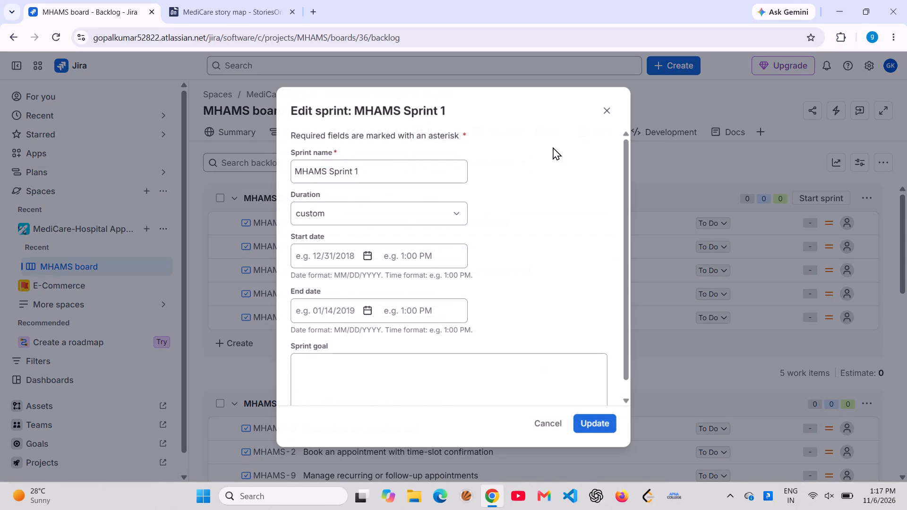
pyautogui.click(453, 220)
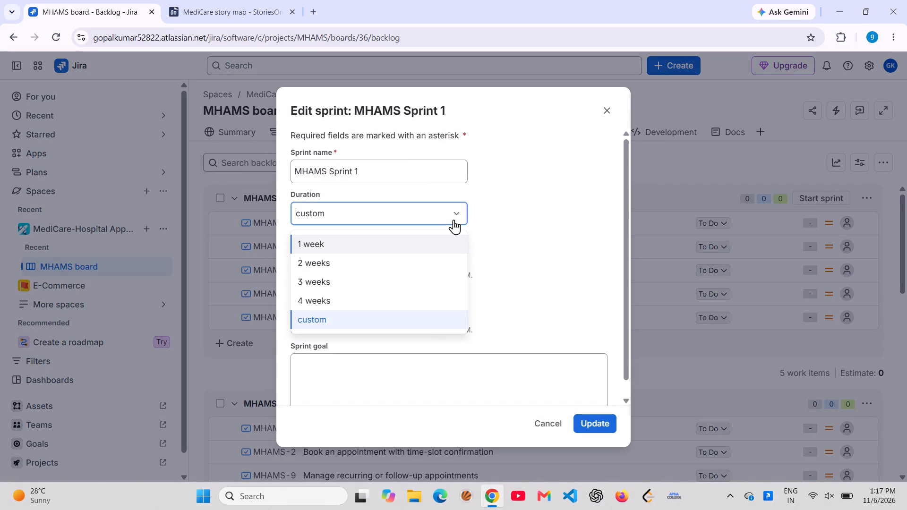
pyautogui.click(349, 247)
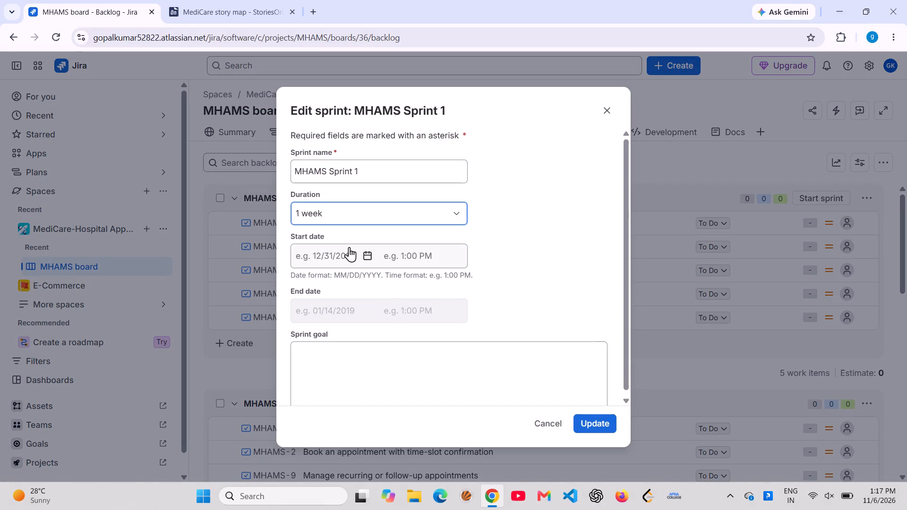
pyautogui.scroll(-1, 312, 287)
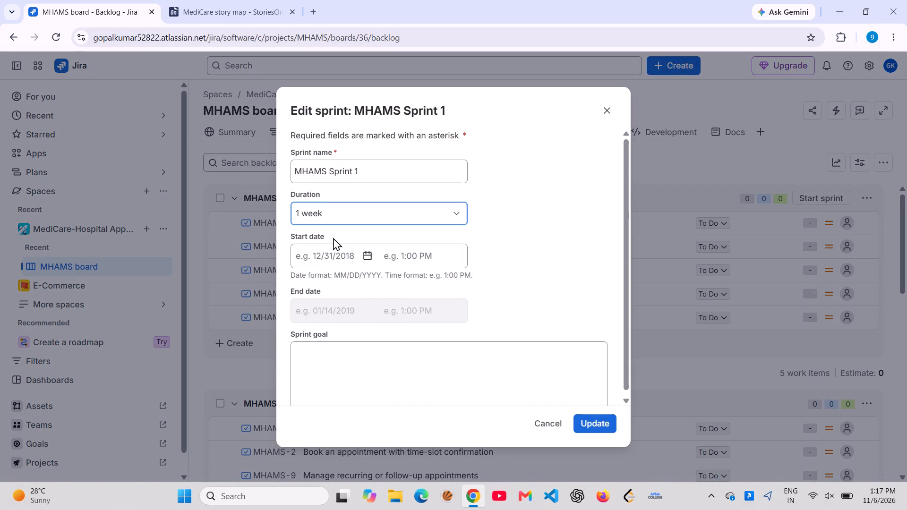
pyautogui.click(328, 254)
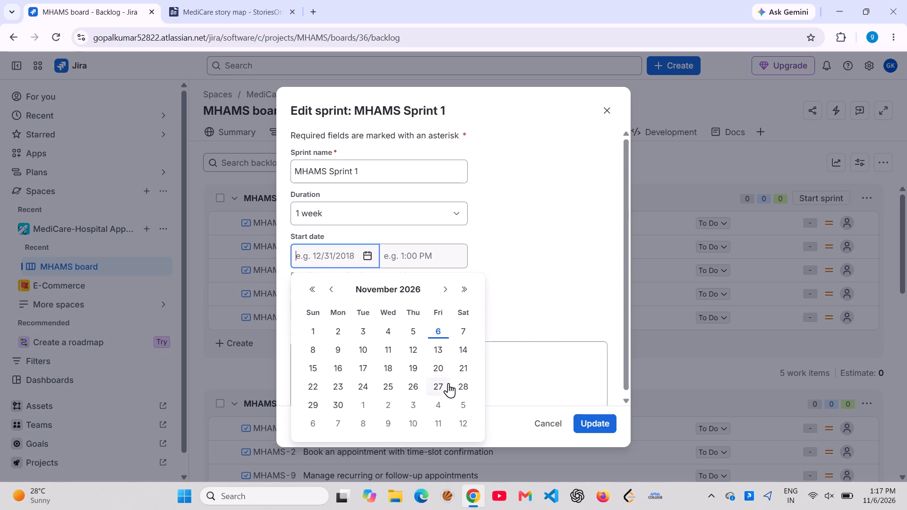
pyautogui.click(440, 331)
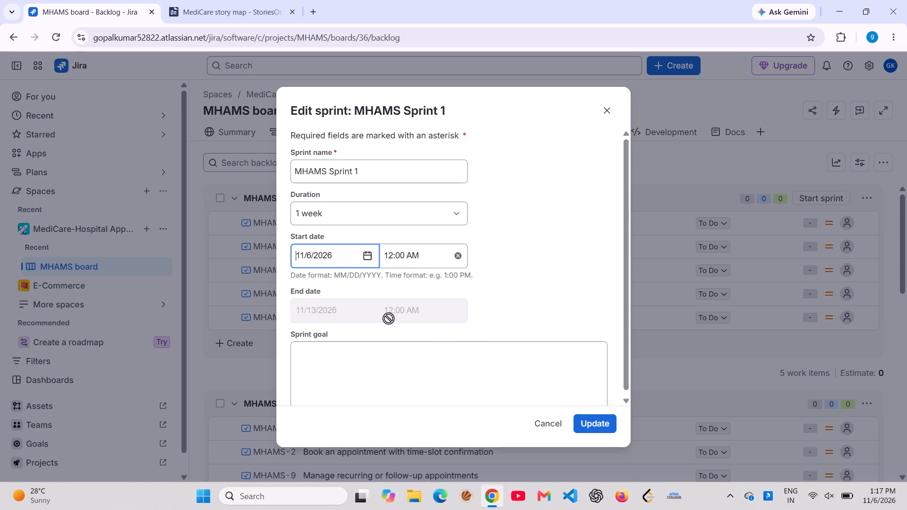
# Set the Sprint 1 start time to 1:00 PM and save the sprint's schedule.
pyautogui.click(427, 263)
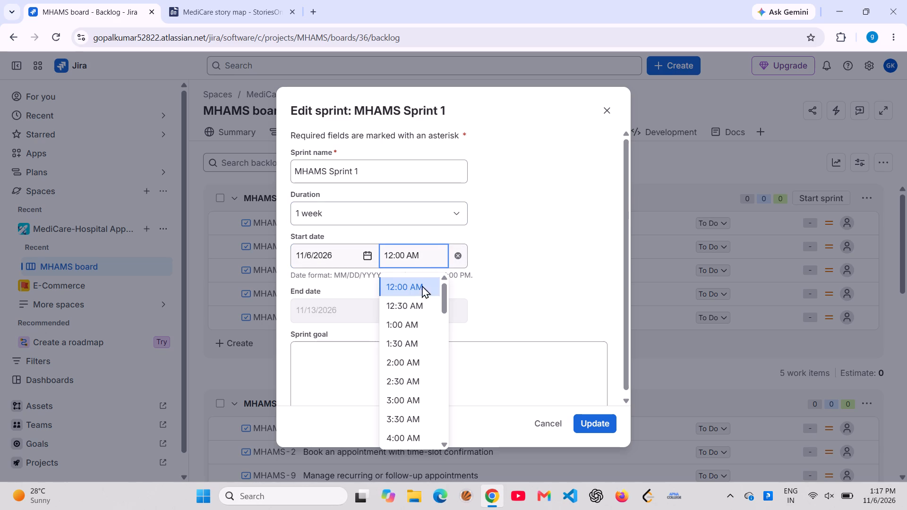
pyautogui.scroll(-6, 424, 370)
pyautogui.scroll(1, 424, 370)
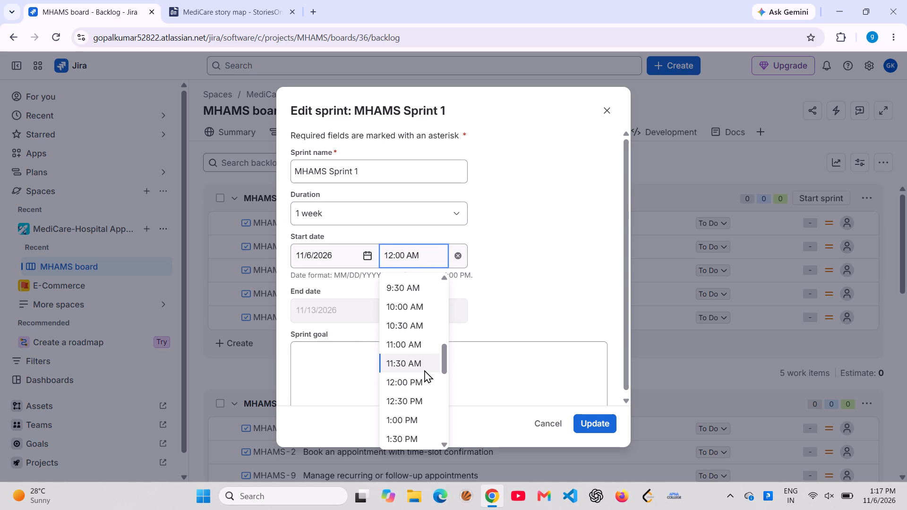
pyautogui.scroll(2, 424, 370)
pyautogui.scroll(-1, 424, 370)
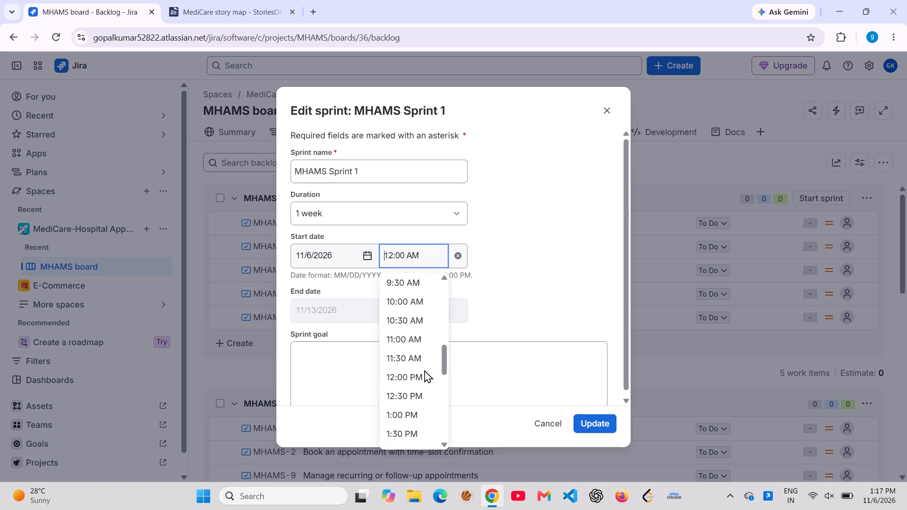
pyautogui.scroll(-2, 424, 370)
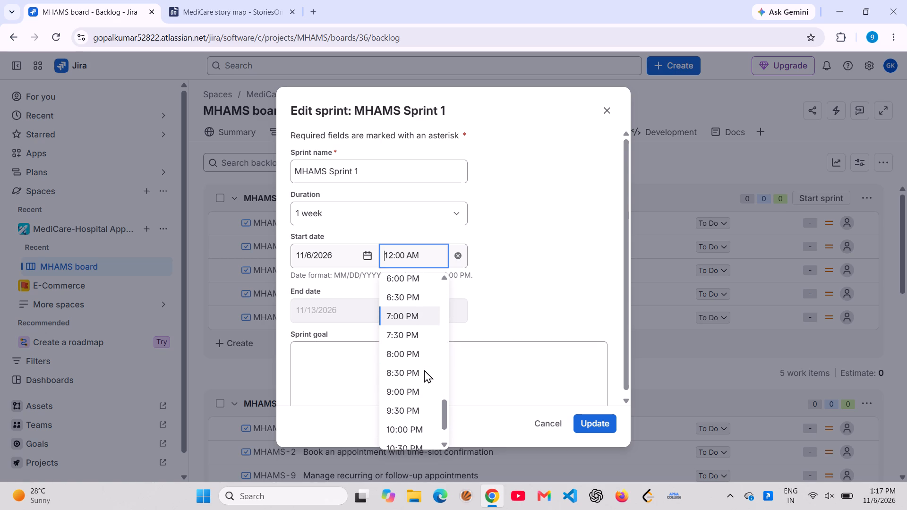
pyautogui.scroll(-2, 424, 370)
pyautogui.scroll(2, 424, 370)
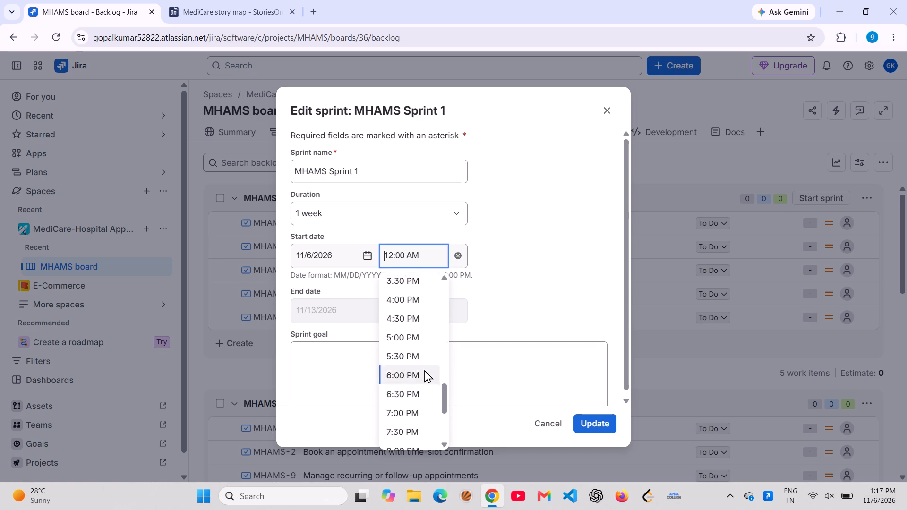
pyautogui.scroll(3, 424, 370)
pyautogui.click(402, 300)
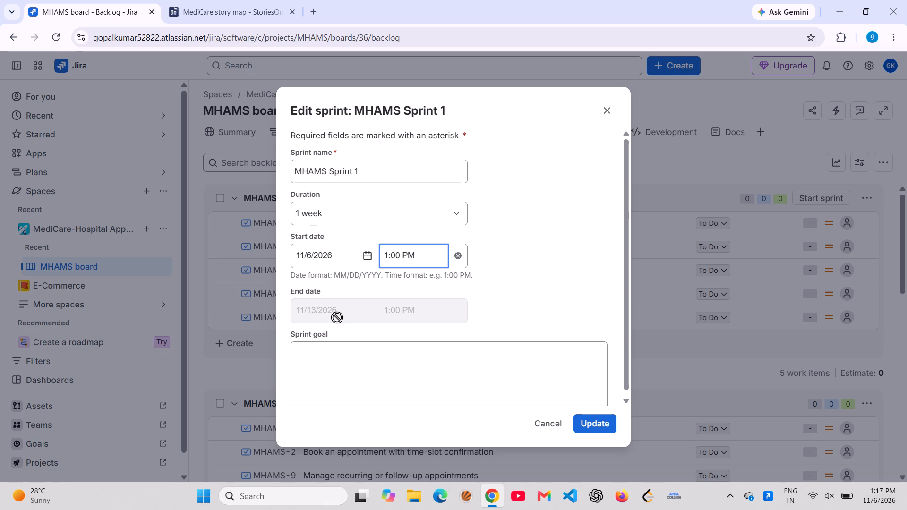
pyautogui.click(587, 413)
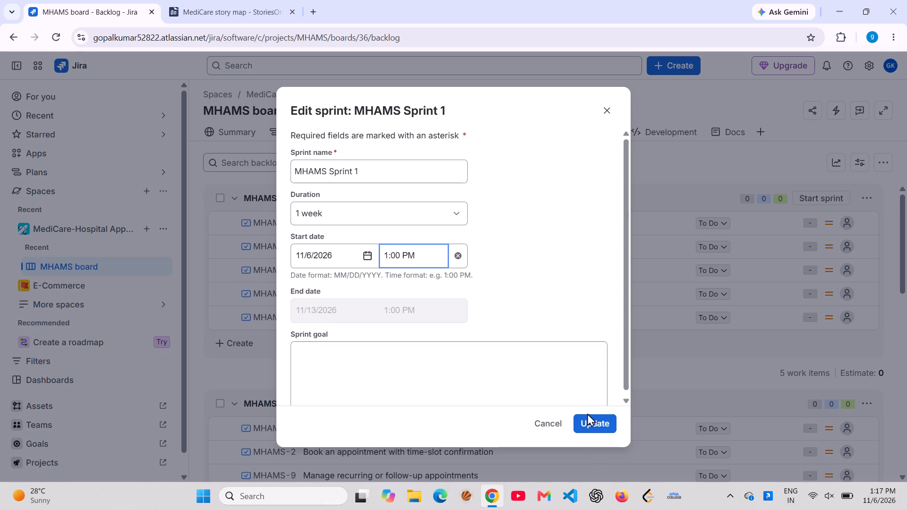
pyautogui.click(588, 416)
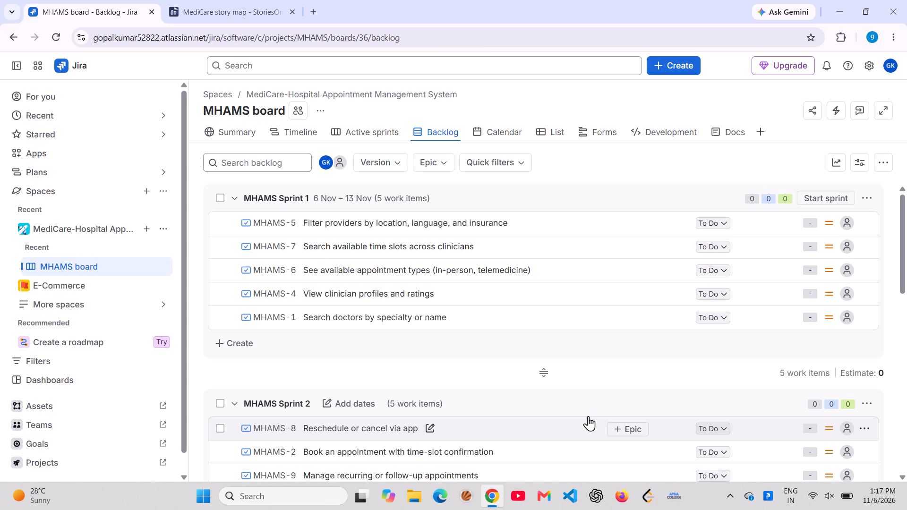
# Schedule MHAMS Sprint 2 with a duration of 2 weeks and a start date of 11/14/2026.
pyautogui.scroll(-2, 855, 372)
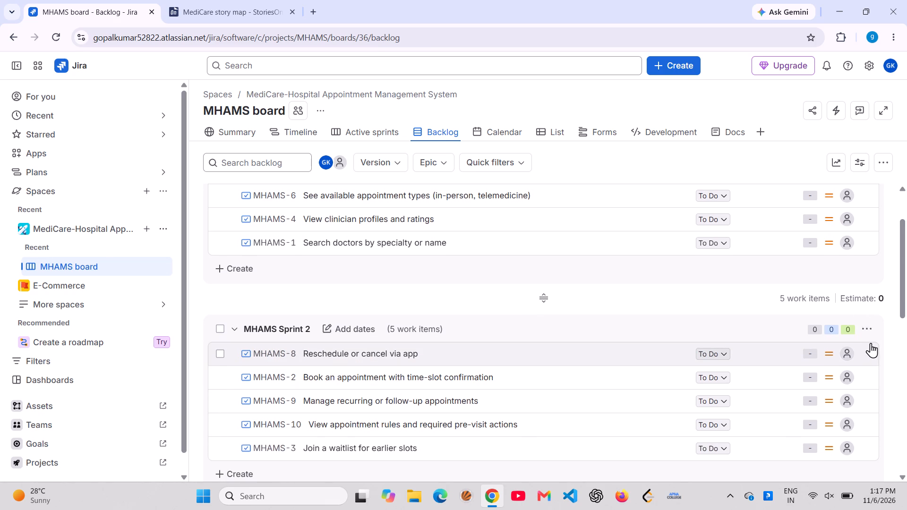
pyautogui.click(872, 332)
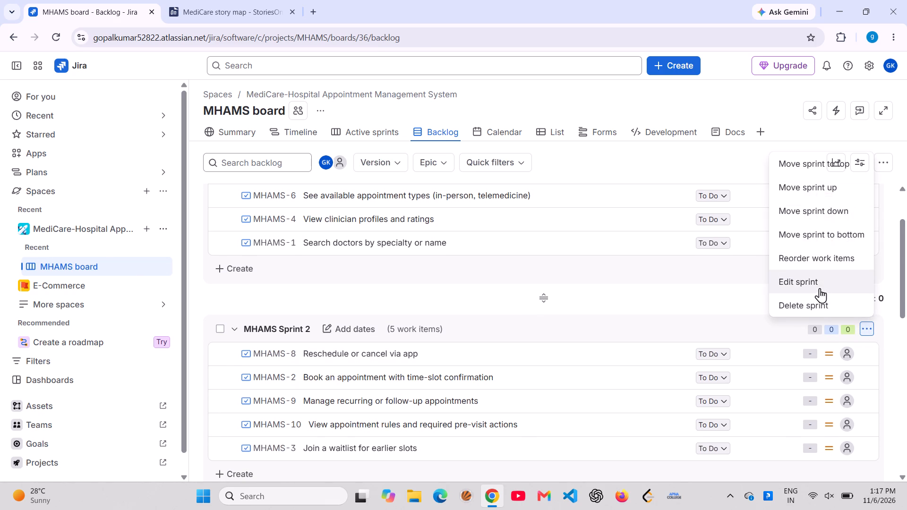
pyautogui.click(818, 284)
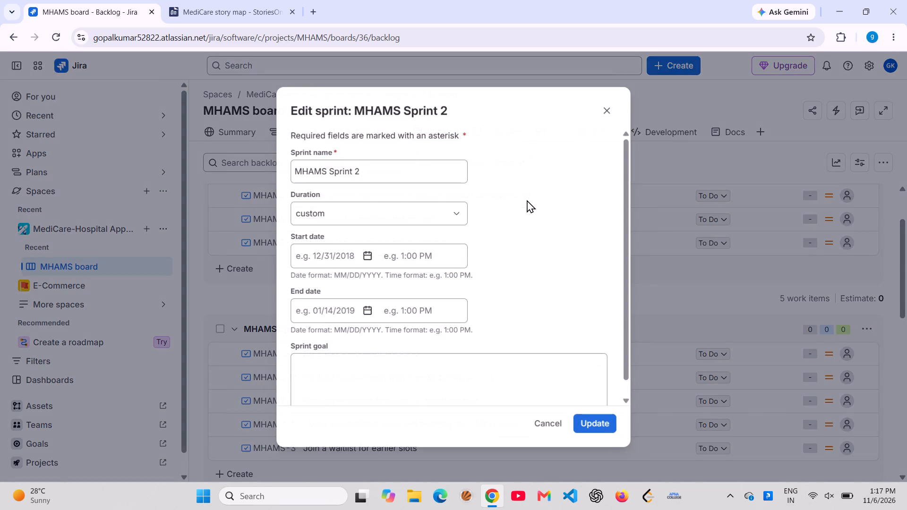
pyautogui.click(417, 215)
pyautogui.click(348, 263)
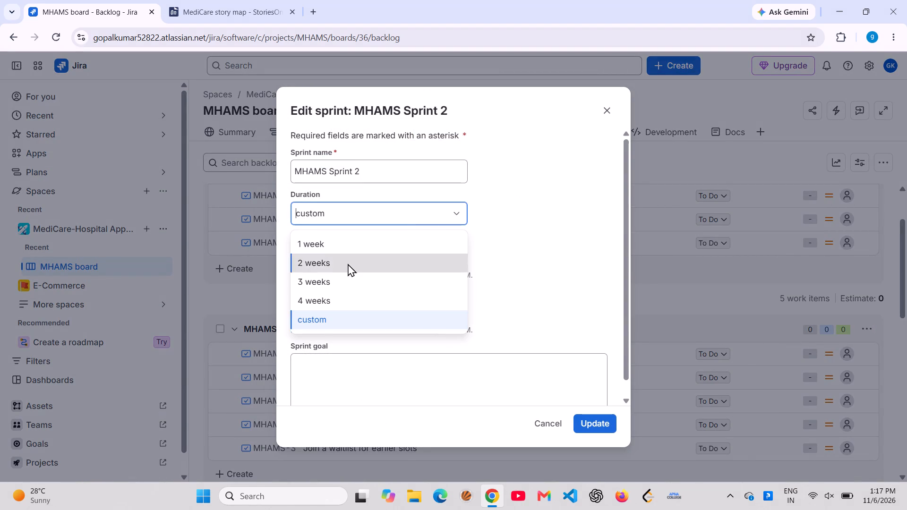
pyautogui.click(346, 257)
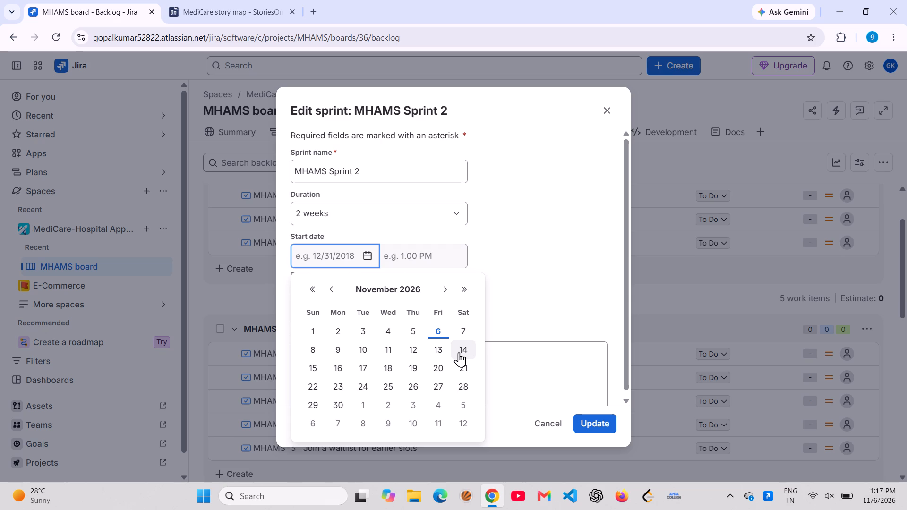
pyautogui.click(459, 352)
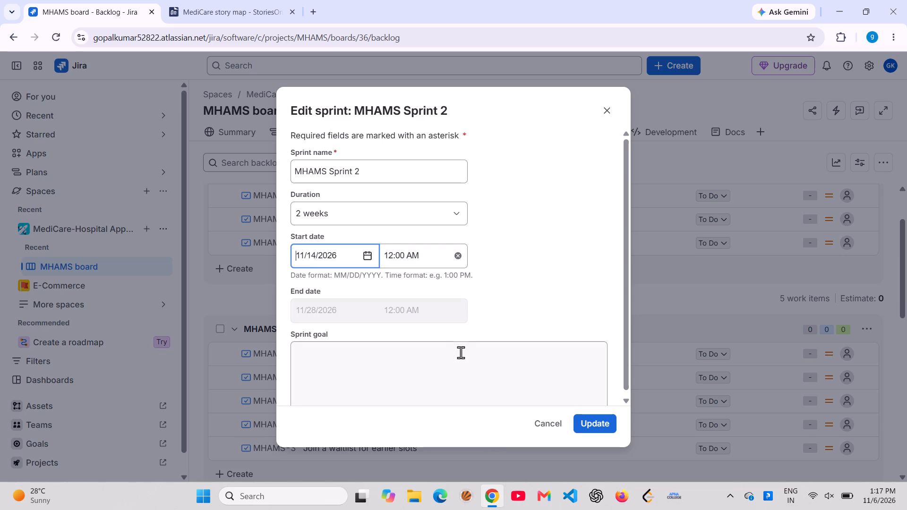
pyautogui.click(585, 422)
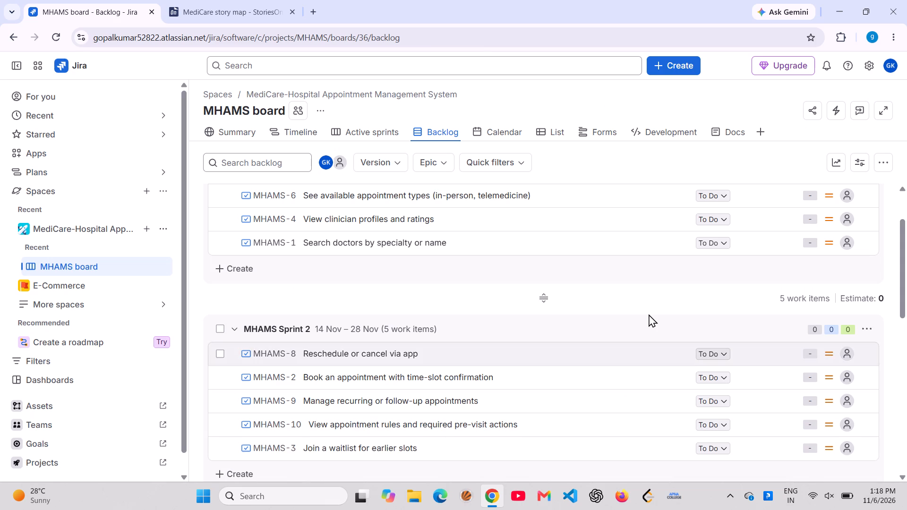
# Schedule MHAMS Sprint 3 with a duration of 3 weeks and a start date of 11/25/2026.
pyautogui.scroll(-3, 649, 314)
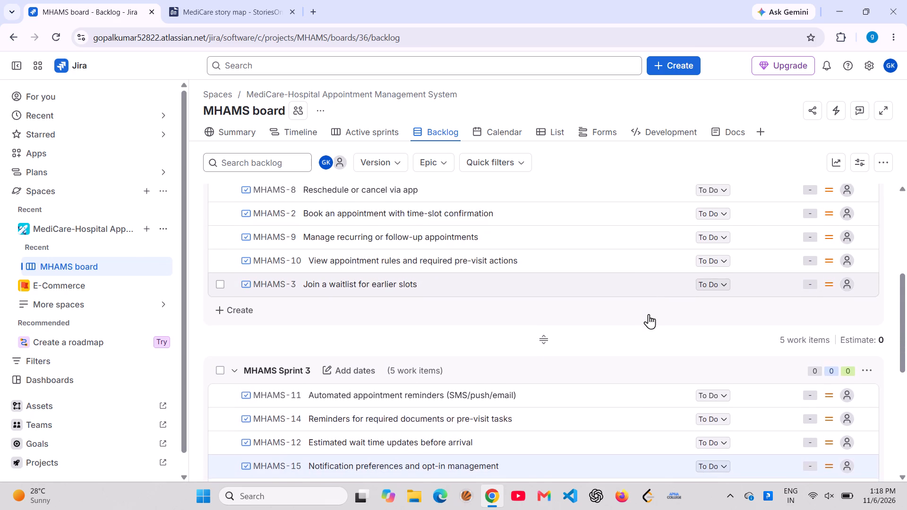
pyautogui.scroll(-1, 649, 314)
pyautogui.click(870, 374)
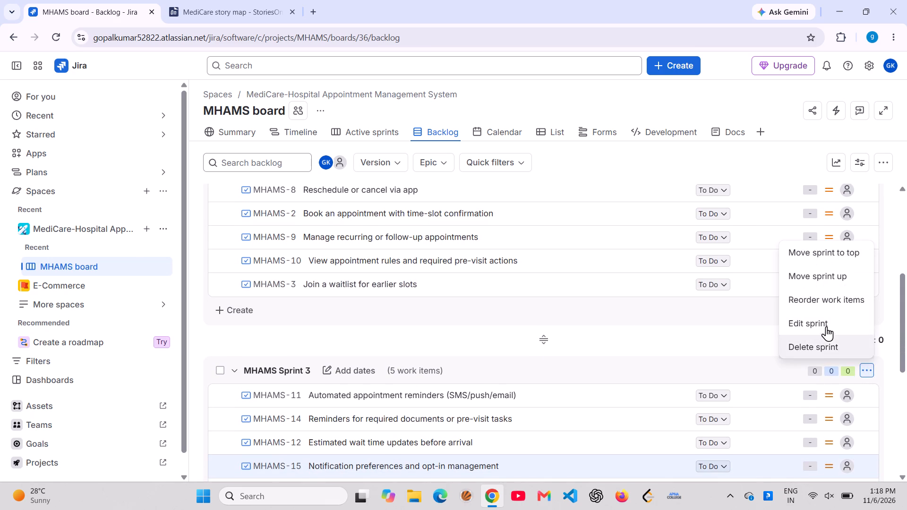
pyautogui.click(824, 323)
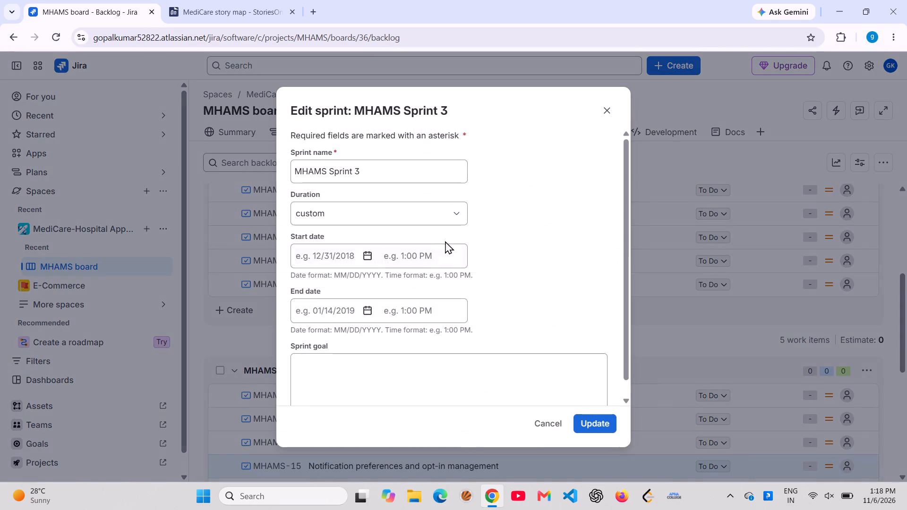
pyautogui.click(402, 220)
pyautogui.click(342, 283)
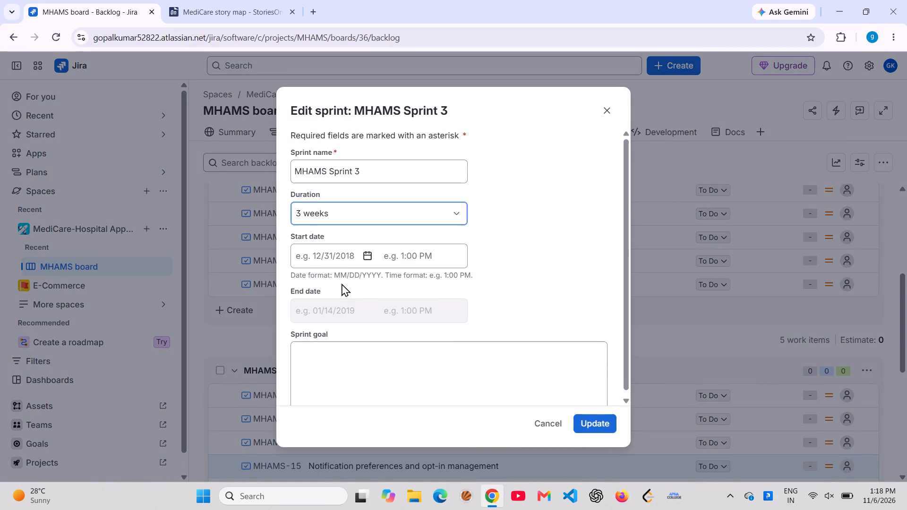
pyautogui.click(343, 255)
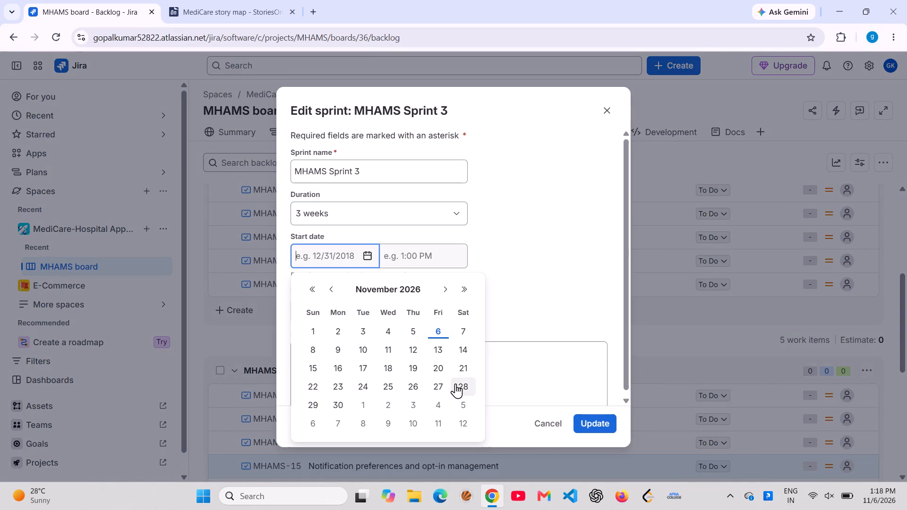
pyautogui.click(387, 381)
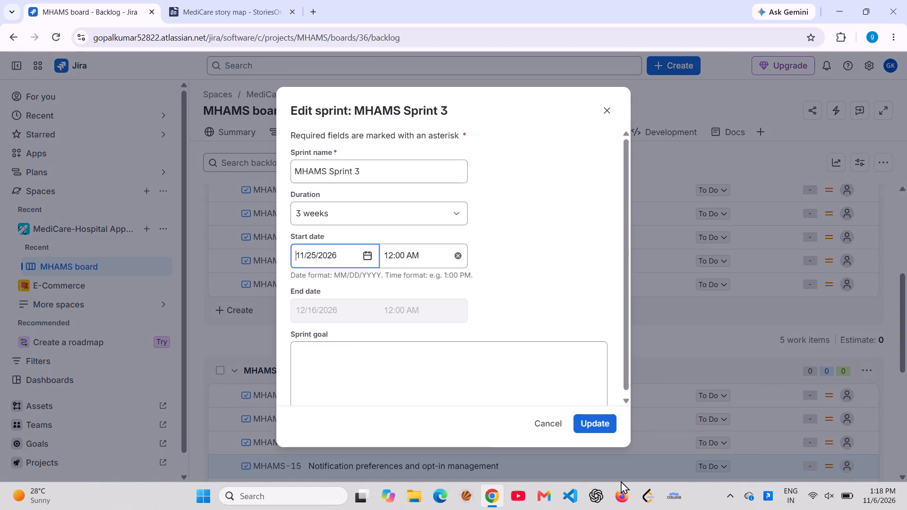
pyautogui.click(605, 428)
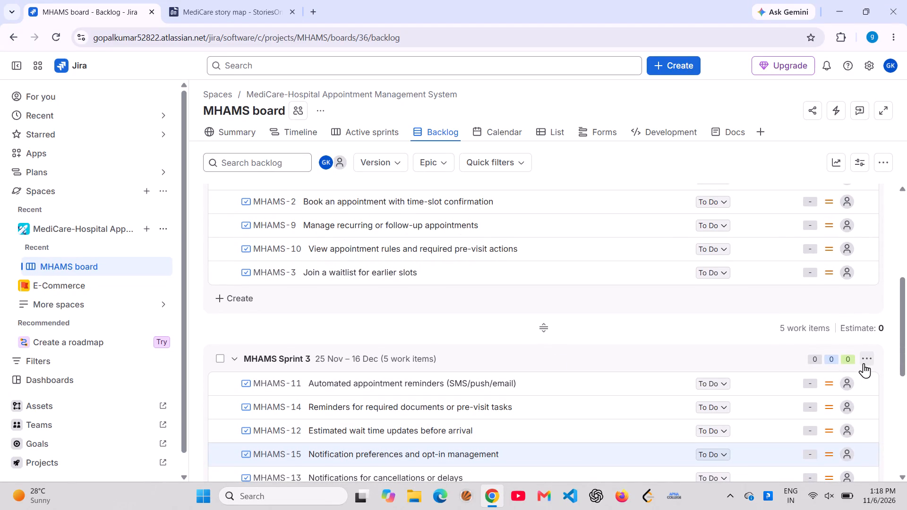
# Change the start date of MHAMS Sprint 3 to 11/29/2026 and save the sprint.
pyautogui.click(864, 363)
pyautogui.click(822, 315)
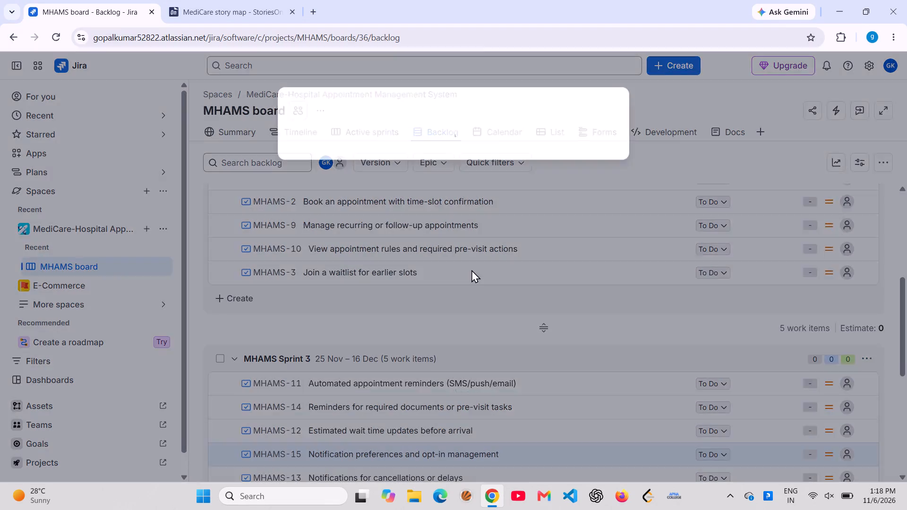
pyautogui.click(325, 265)
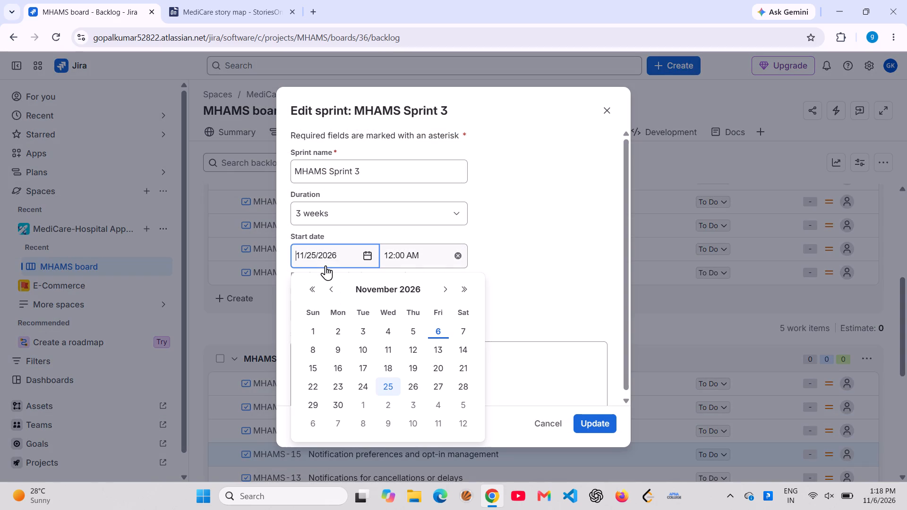
pyautogui.click(314, 402)
pyautogui.click(588, 433)
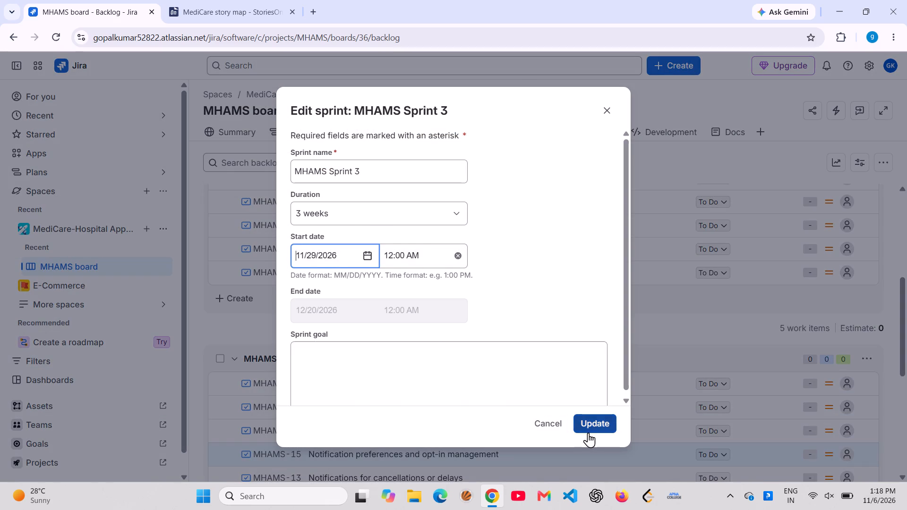
pyautogui.scroll(-1, 390, 298)
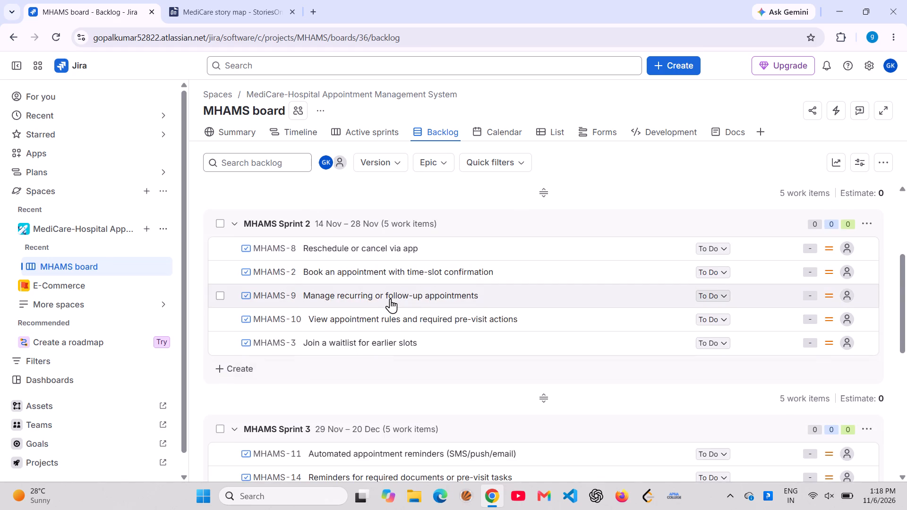
# Start MHAMS Sprint 1 with its planned one-week duration and dismiss the board upgrade notice.
pyautogui.scroll(-1, 390, 298)
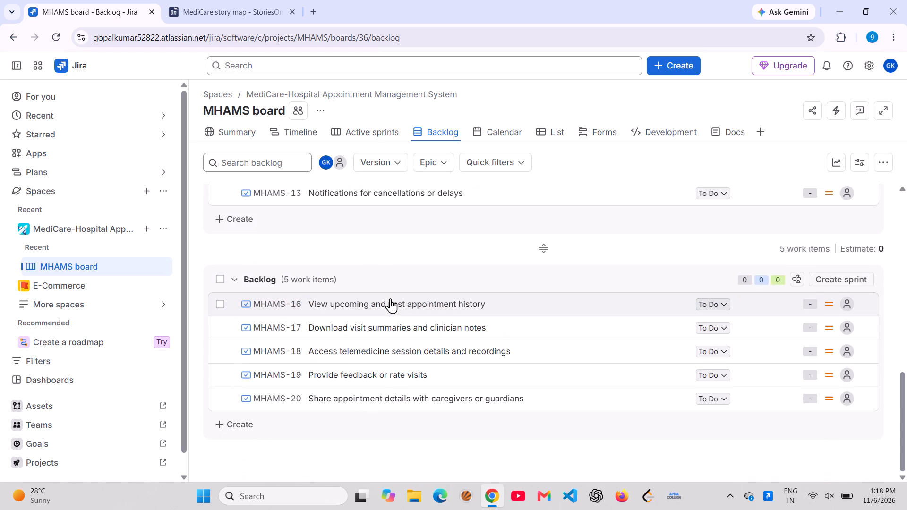
pyautogui.scroll(7, 625, 281)
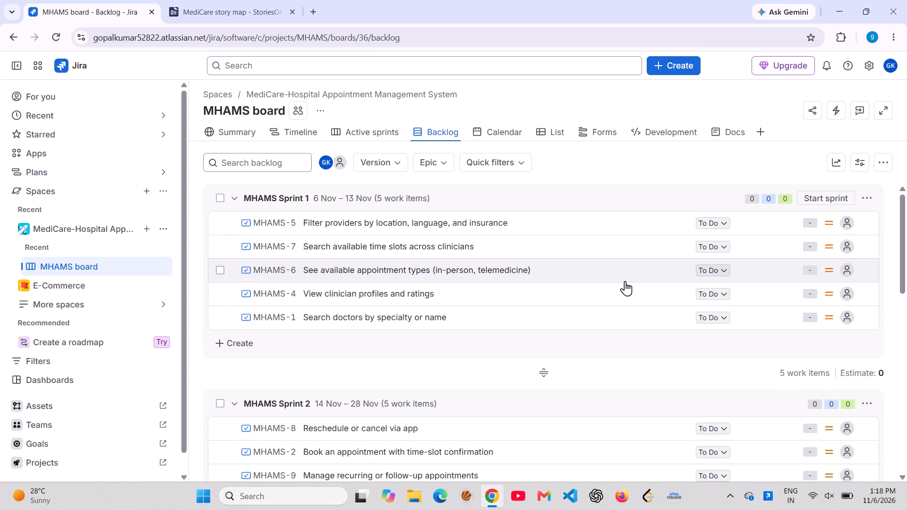
pyautogui.scroll(1, 625, 281)
pyautogui.click(829, 195)
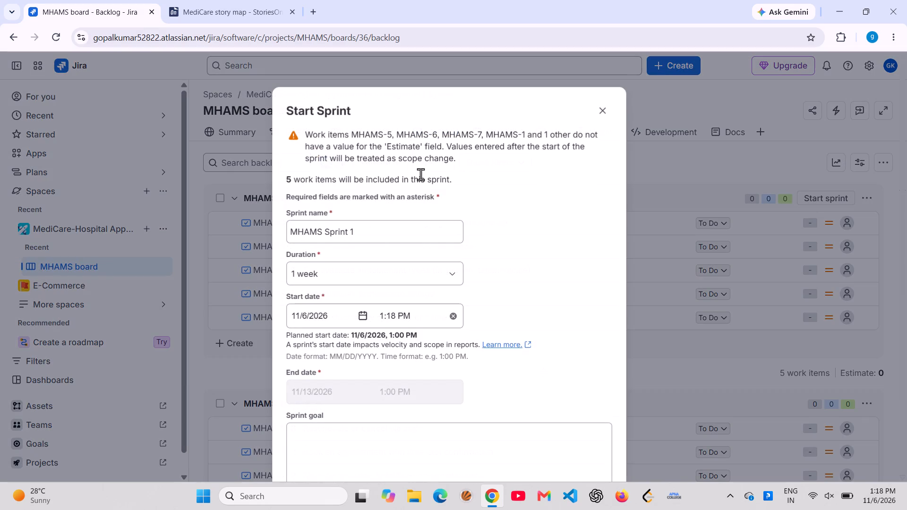
pyautogui.scroll(-3, 396, 273)
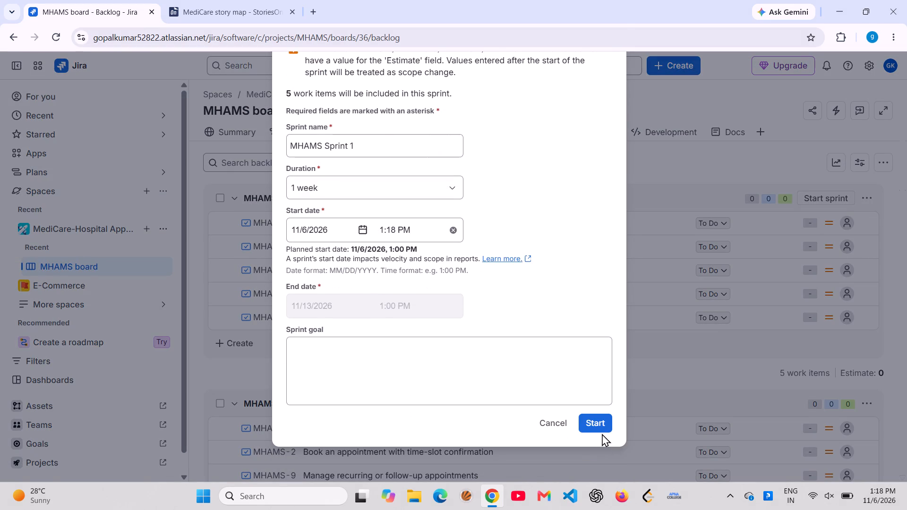
pyautogui.click(599, 425)
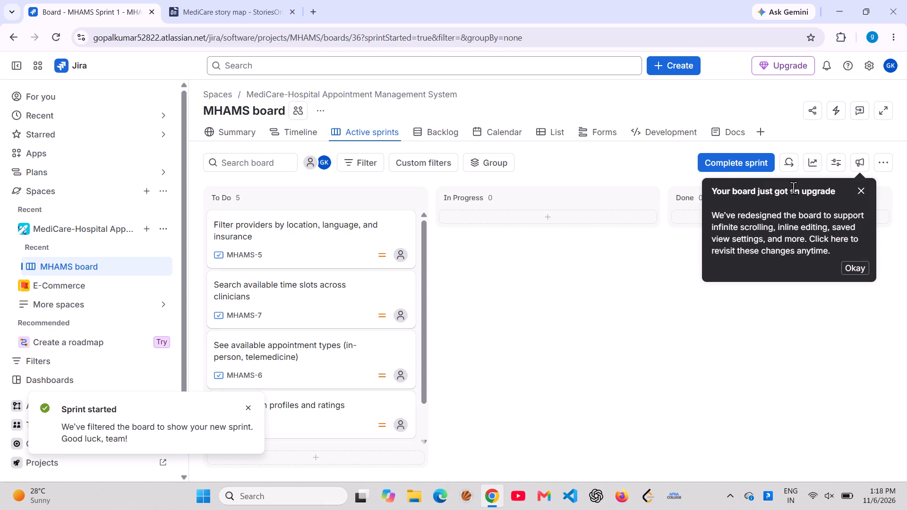
pyautogui.click(860, 191)
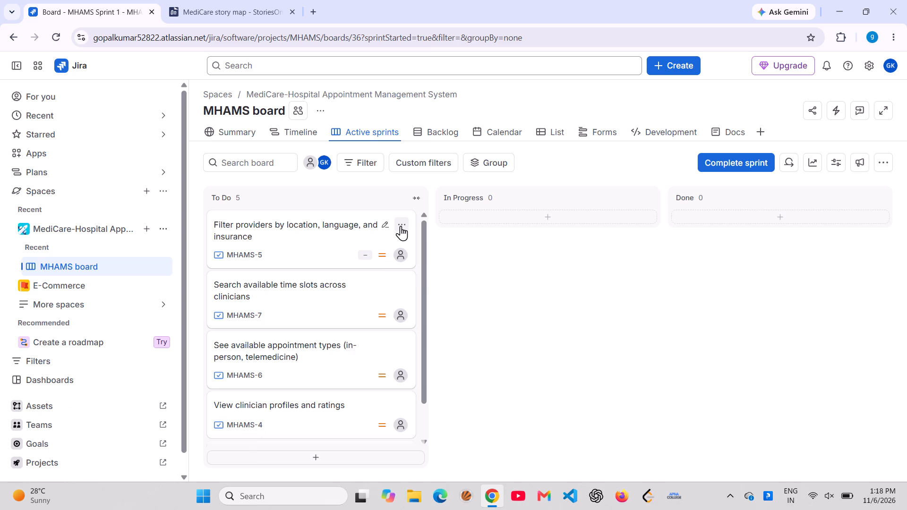
# On the active sprint board, move MHAMS-5 to Done and move MHAMS-7 and MHAMS-6 to In Progress.
pyautogui.click(401, 226)
pyautogui.click(581, 345)
pyautogui.moveTo(290, 235); pyautogui.dragTo(737, 222)
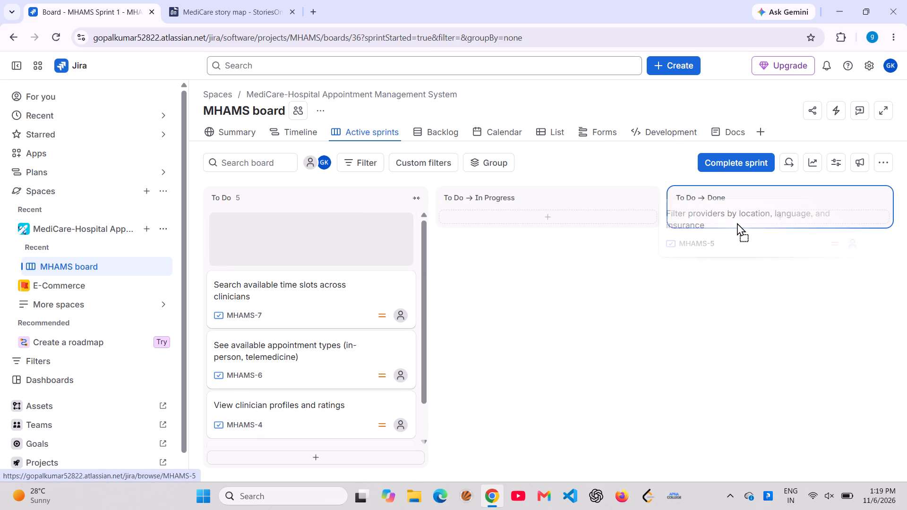
pyautogui.moveTo(737, 222); pyautogui.dragTo(752, 211)
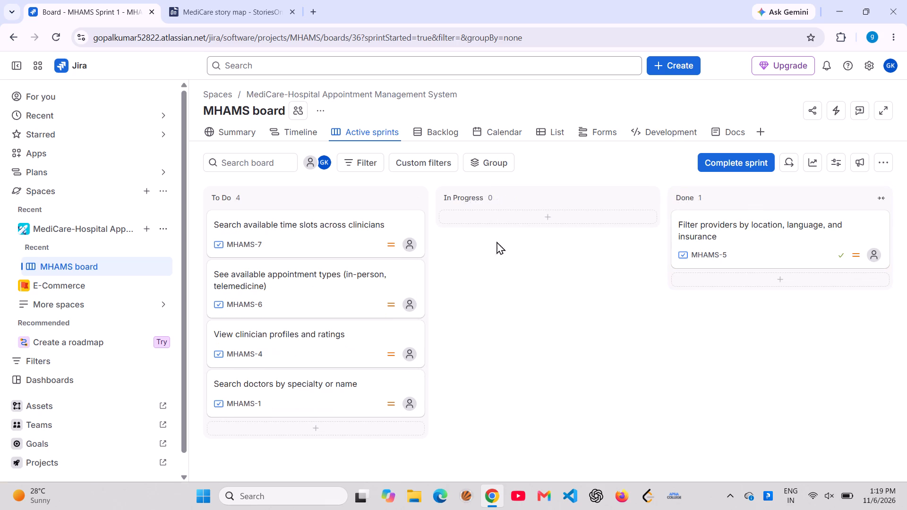
pyautogui.moveTo(298, 225); pyautogui.dragTo(499, 221)
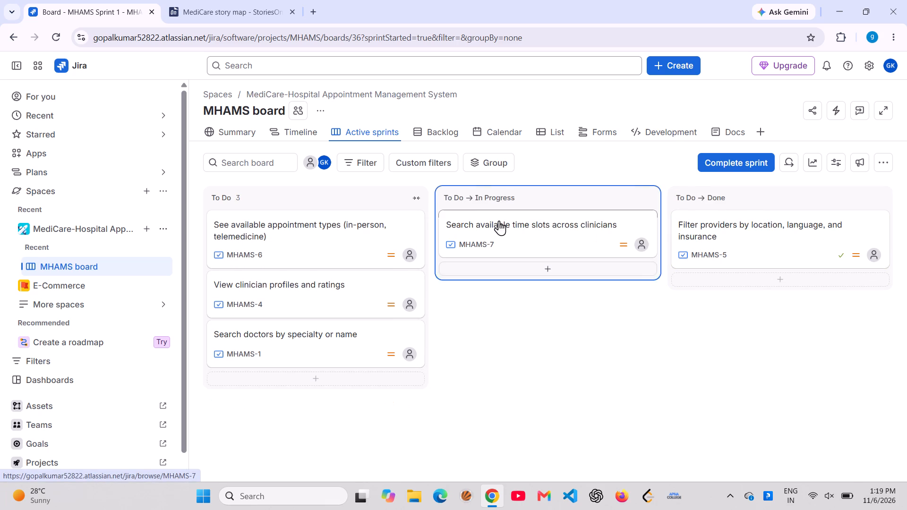
pyautogui.moveTo(308, 225); pyautogui.dragTo(531, 270)
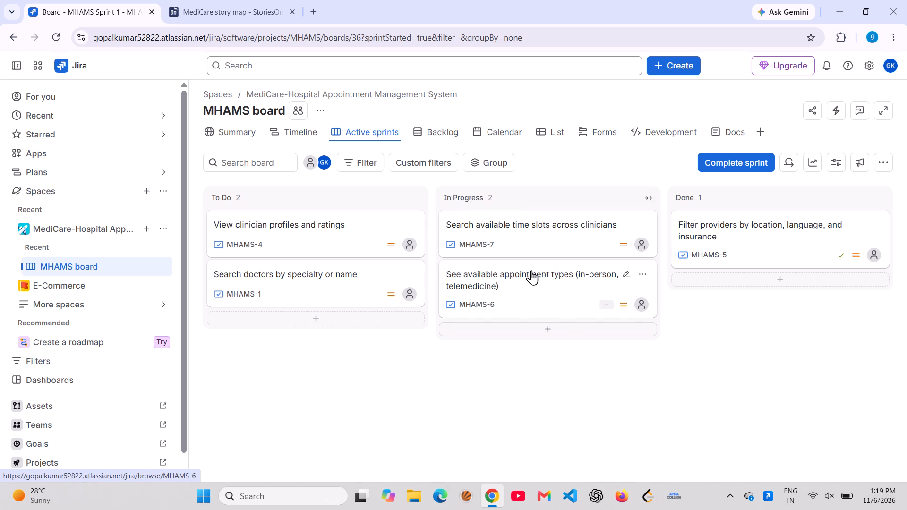
pyautogui.click(634, 441)
# Review the sprint timeline and the summary's status, priority, work type and workload overviews, ending back at the backlog.
pyautogui.click(283, 125)
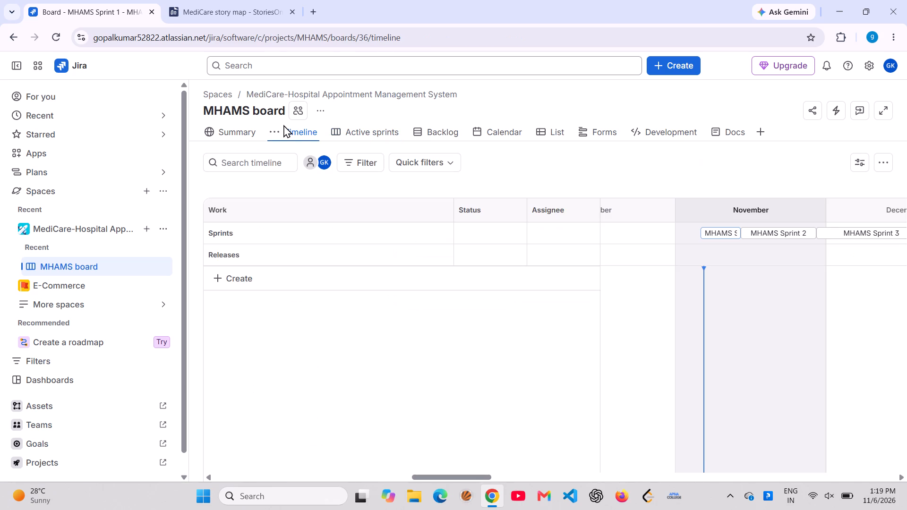
pyautogui.click(227, 127)
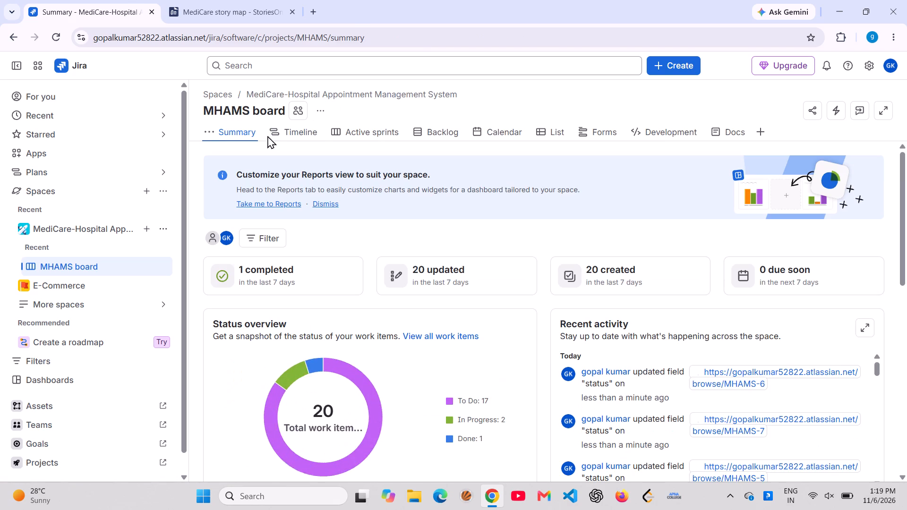
pyautogui.scroll(-1, 422, 340)
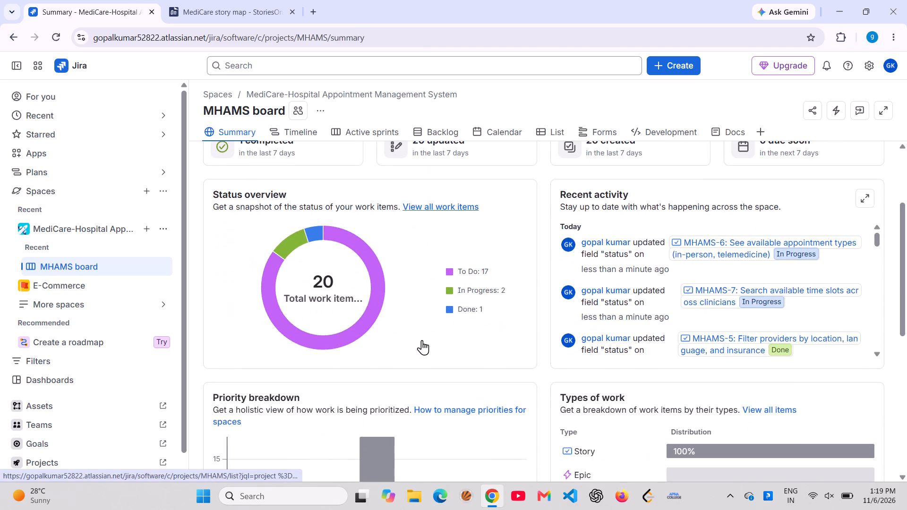
pyautogui.scroll(-3, 422, 340)
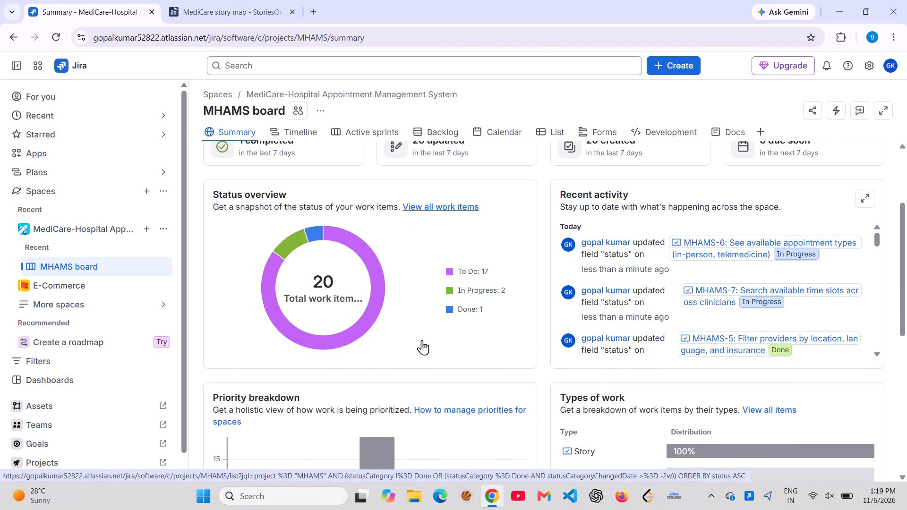
pyautogui.scroll(-3, 422, 340)
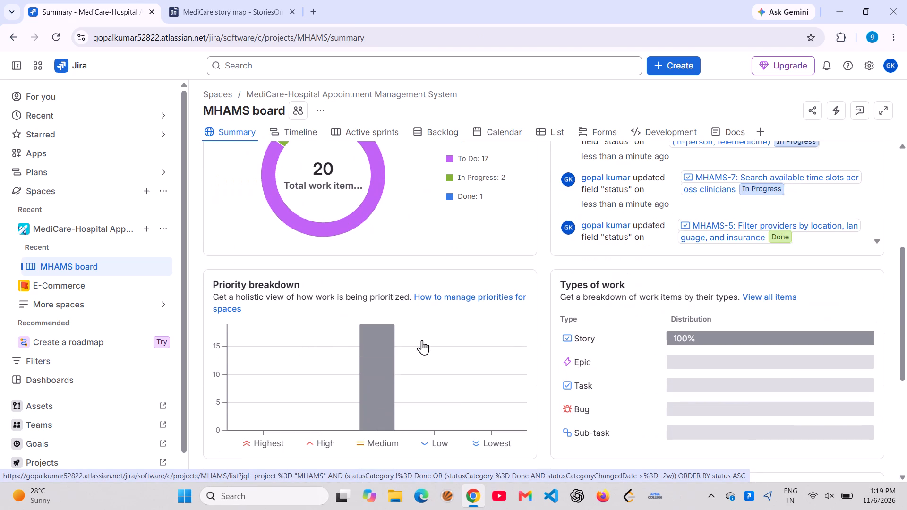
pyautogui.scroll(-3, 422, 340)
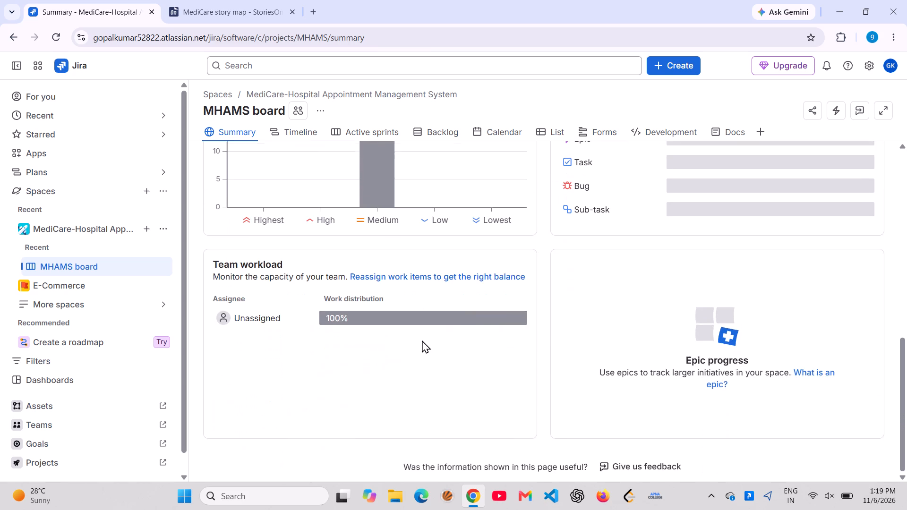
pyautogui.scroll(-1, 422, 340)
pyautogui.scroll(8, 422, 340)
pyautogui.click(346, 133)
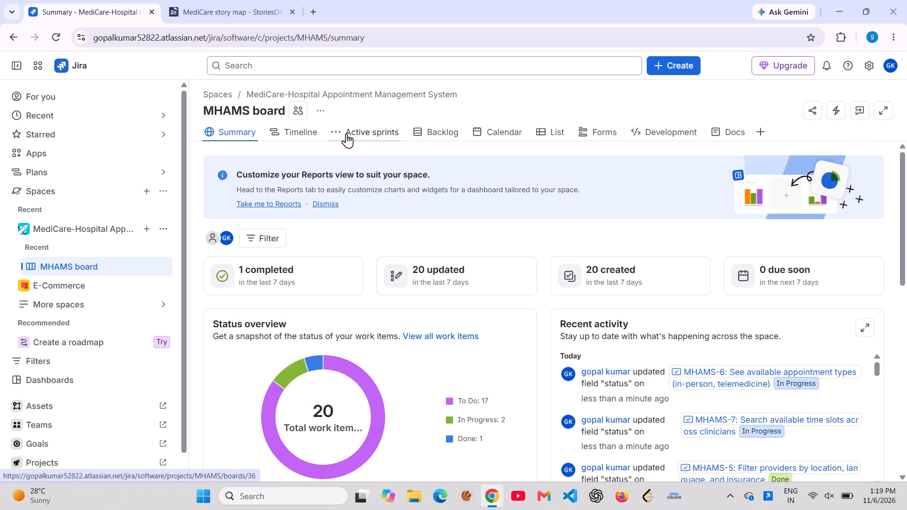
pyautogui.click(439, 129)
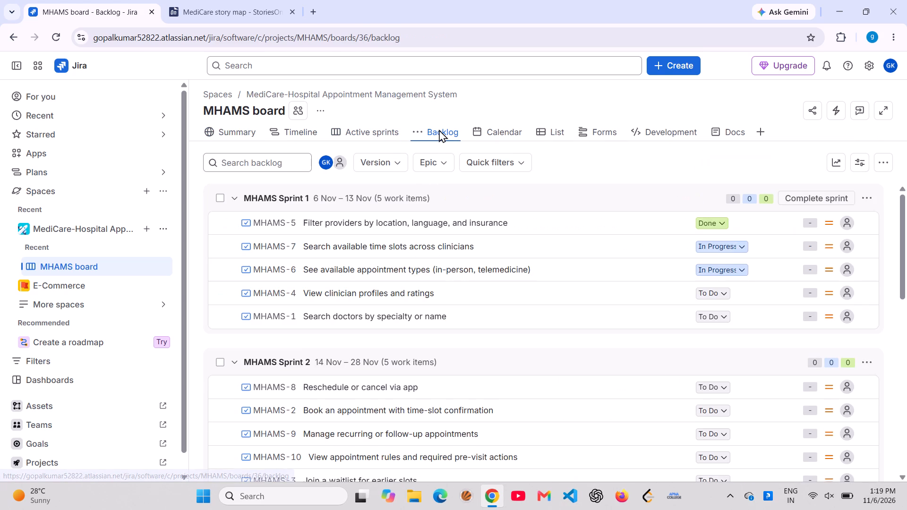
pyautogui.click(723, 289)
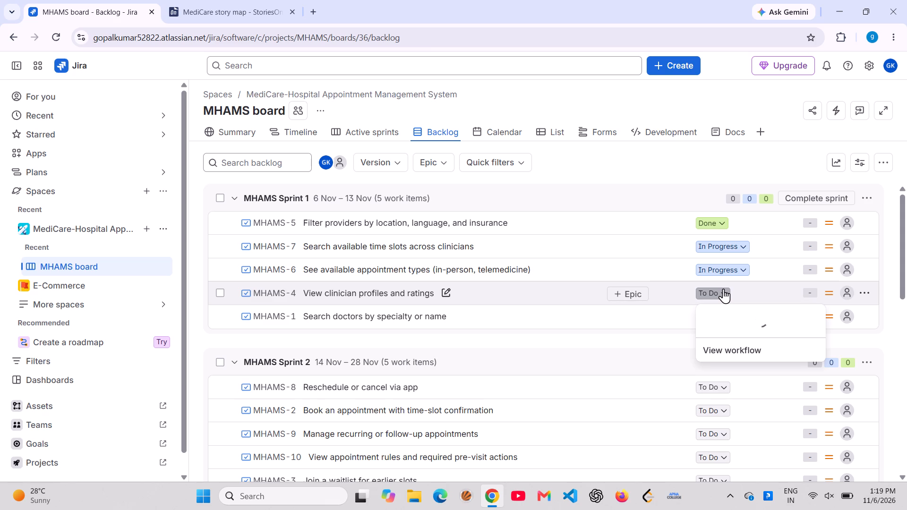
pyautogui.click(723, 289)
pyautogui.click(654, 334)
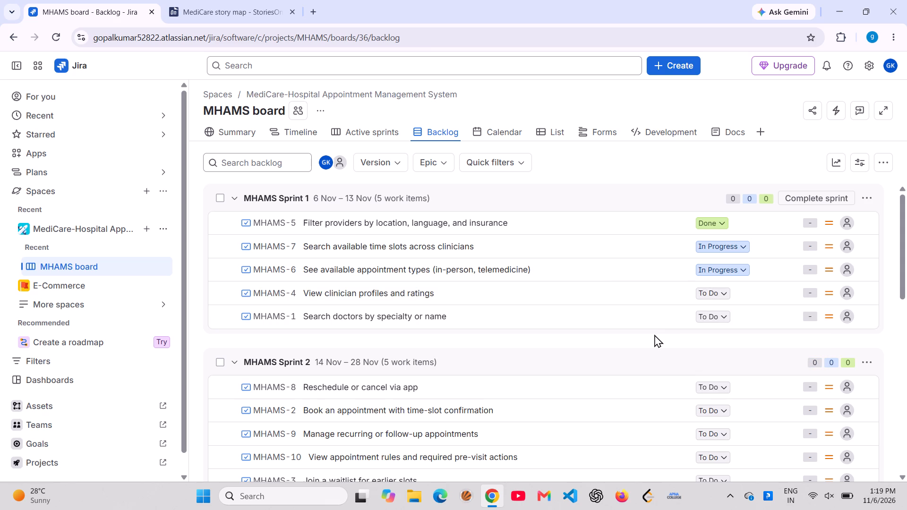
# Set the priority of MHAMS-5 and MHAMS-7 in MHAMS Sprint 1 to Highest.
pyautogui.click(830, 221)
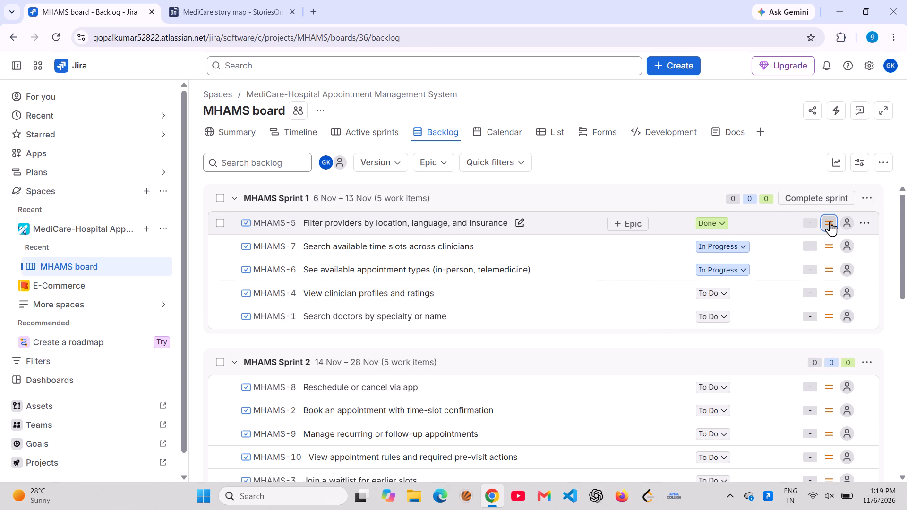
pyautogui.click(792, 246)
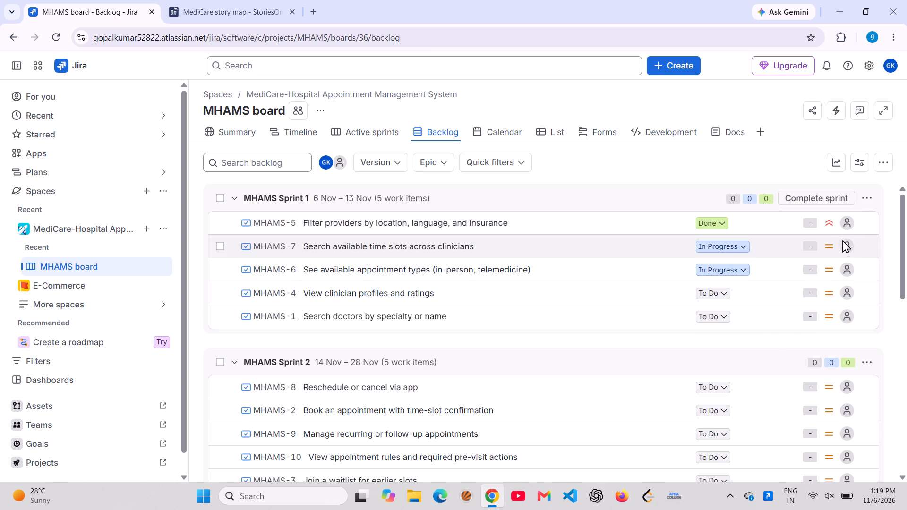
pyautogui.click(829, 244)
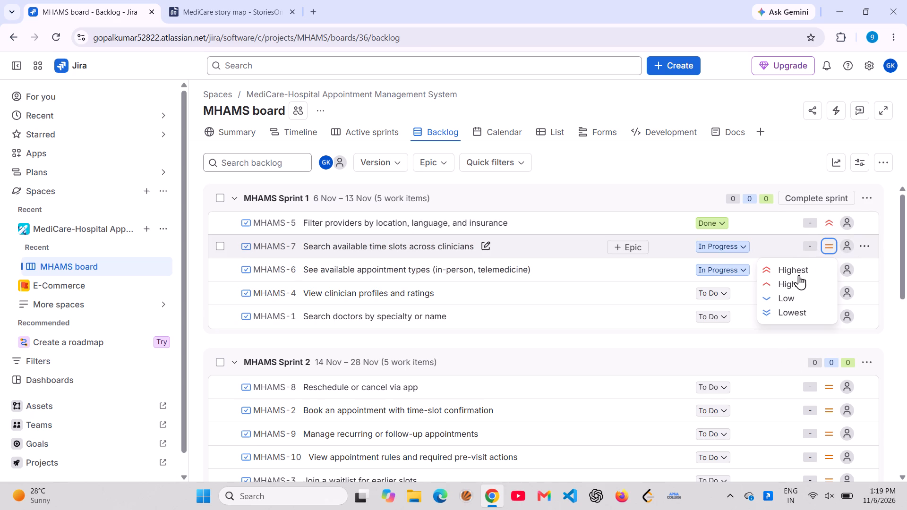
pyautogui.click(803, 269)
pyautogui.click(756, 333)
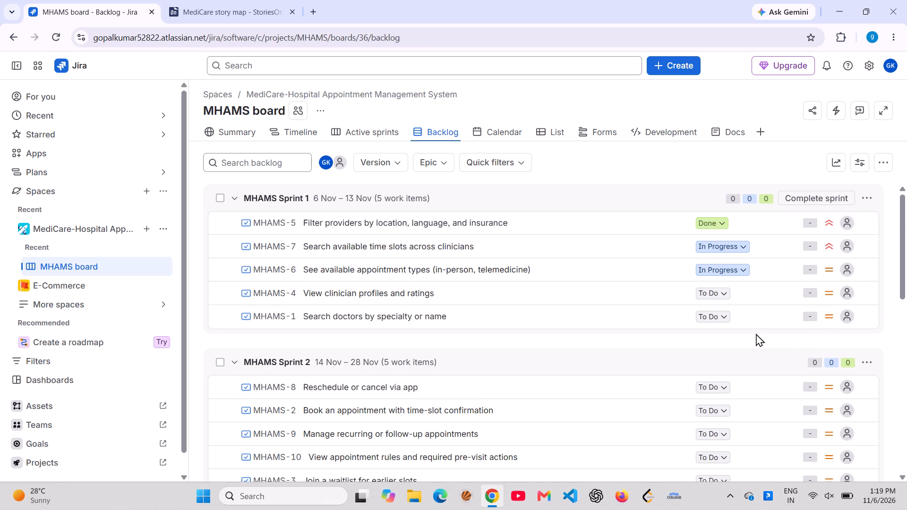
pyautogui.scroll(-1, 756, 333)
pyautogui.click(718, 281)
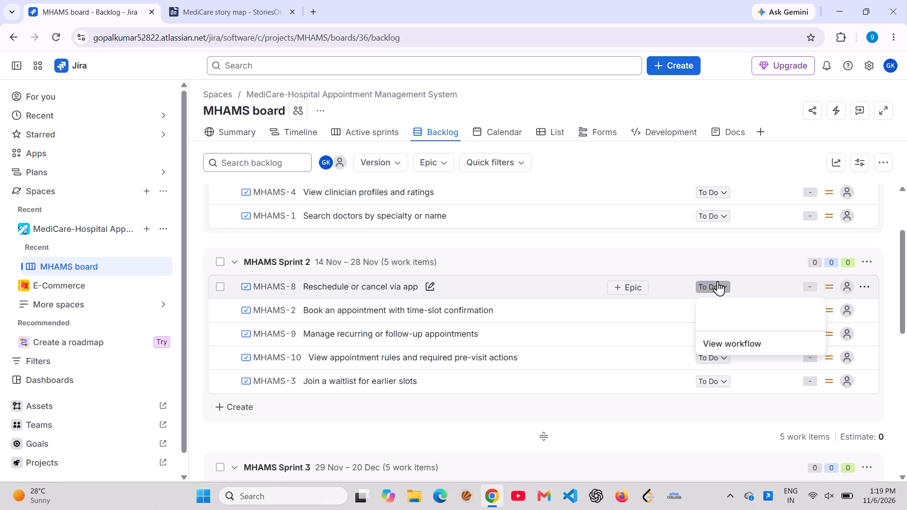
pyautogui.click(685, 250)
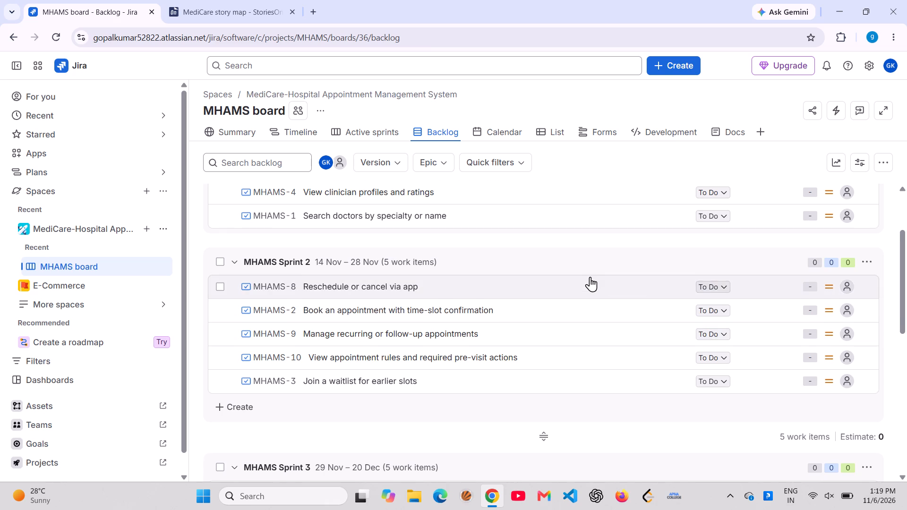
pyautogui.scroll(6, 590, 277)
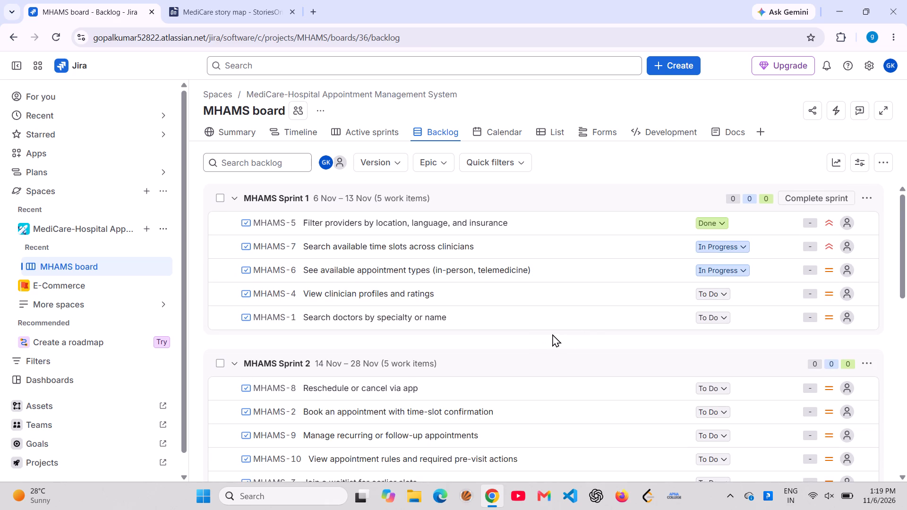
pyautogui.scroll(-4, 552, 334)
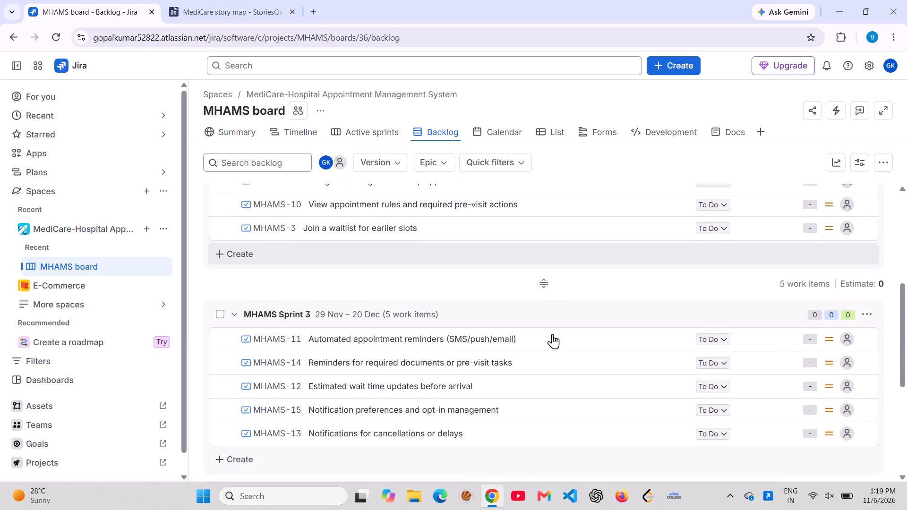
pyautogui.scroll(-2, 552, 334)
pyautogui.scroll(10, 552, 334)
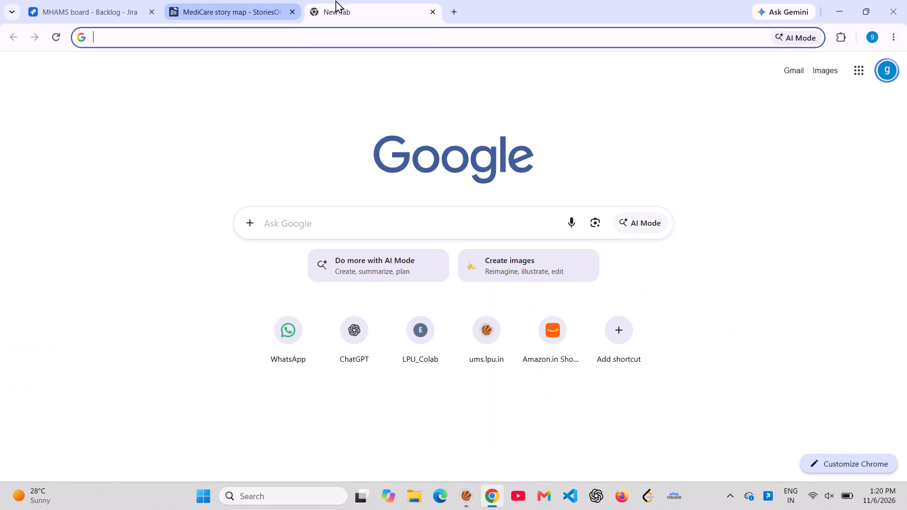
# Open the copied link to the Practice Platform Data Google form in the new browser tab.
pyautogui.click(439, 37)
pyautogui.hotkey('ctrl', 'v')
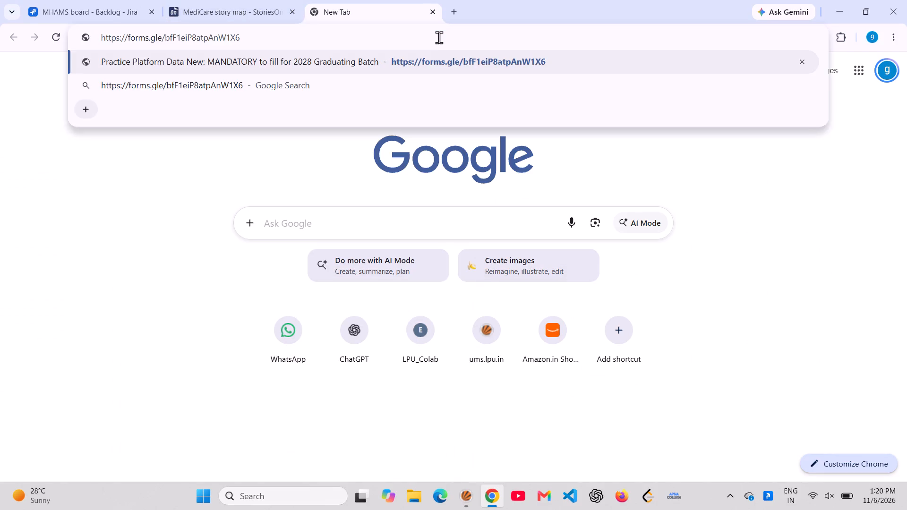
pyautogui.press('Return')
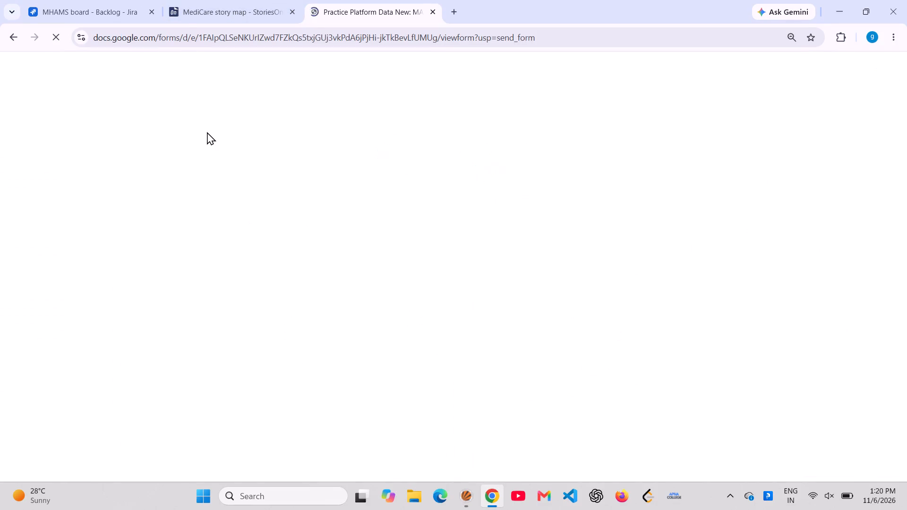
# Enter the student's e-mail address in the form's Email-Id question.
pyautogui.scroll(-2, 428, 258)
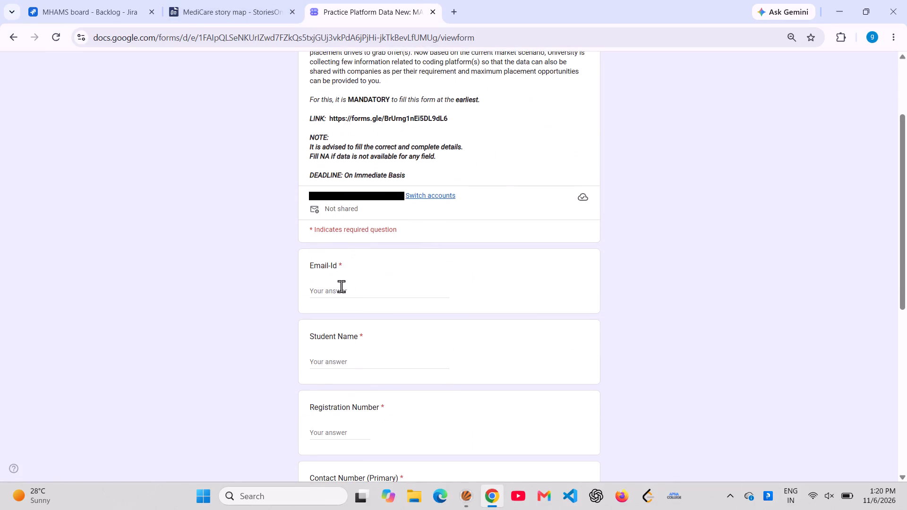
pyautogui.click(341, 286)
pyautogui.press('g')
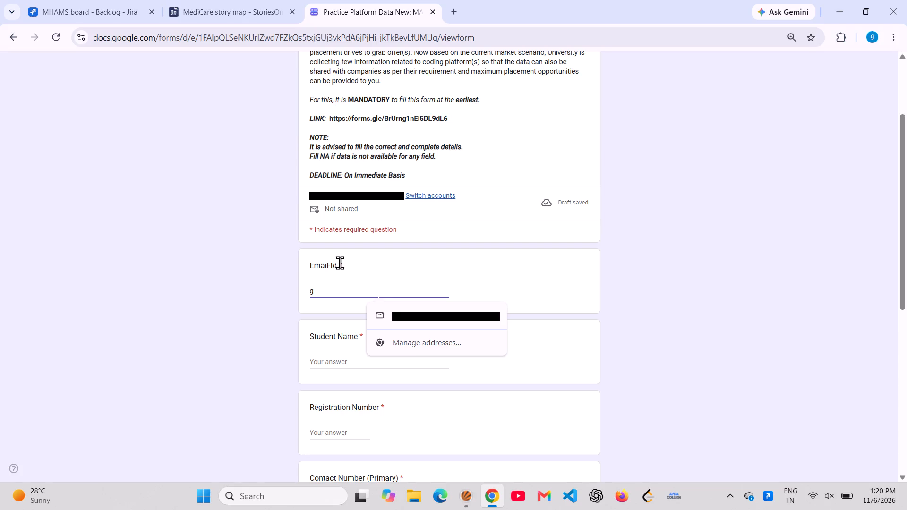
# Complete the Email-Id answer with the suggested saved e-mail address.
pyautogui.click(416, 316)
# Fill in the Student Name and Registration Number questions with the student's own name and registration number.
pyautogui.click(342, 360)
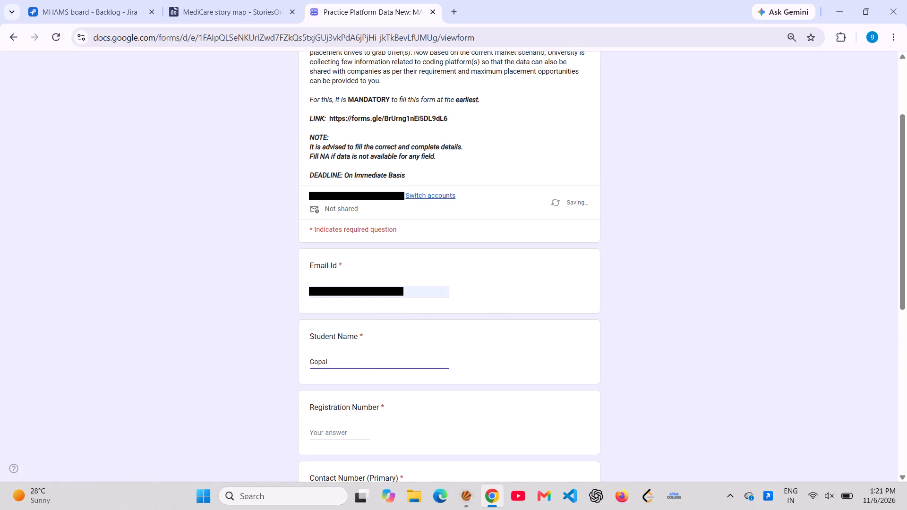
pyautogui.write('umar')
pyautogui.click(342, 427)
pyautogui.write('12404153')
pyautogui.scroll(-4, 342, 427)
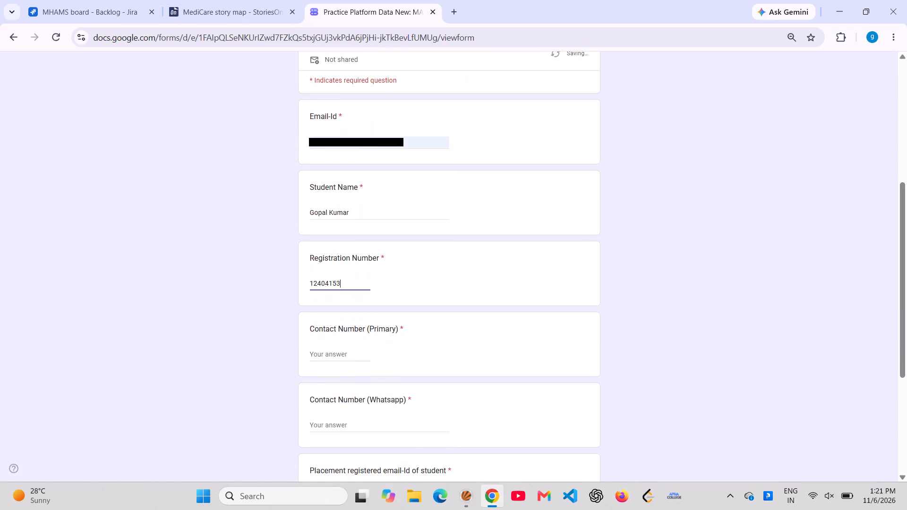
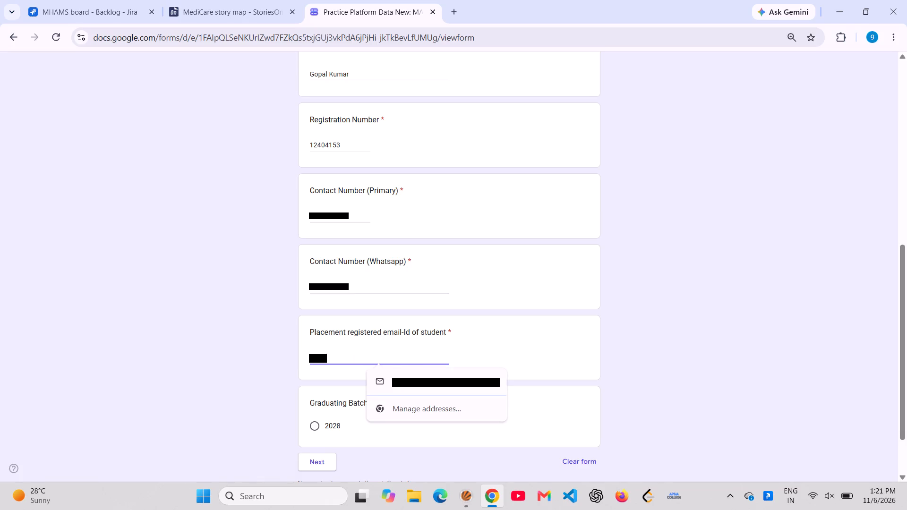
# Fill in the placement registered email-Id question with the student's suggested e-mail address and choose 2028 as the graduating batch.
pyautogui.click(420, 377)
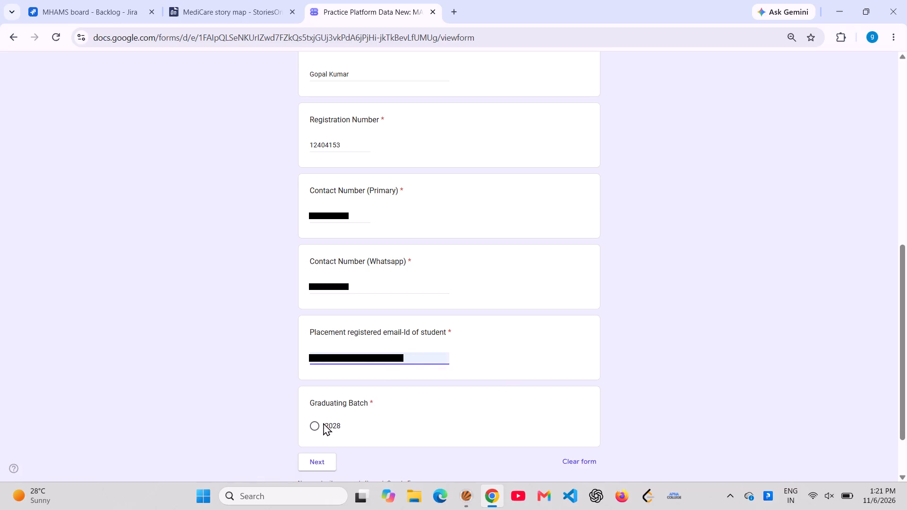
pyautogui.click(321, 423)
pyautogui.click(320, 424)
# Check the personal details entered in the form and advance to the Student's User Handle Details section.
pyautogui.scroll(1, 428, 246)
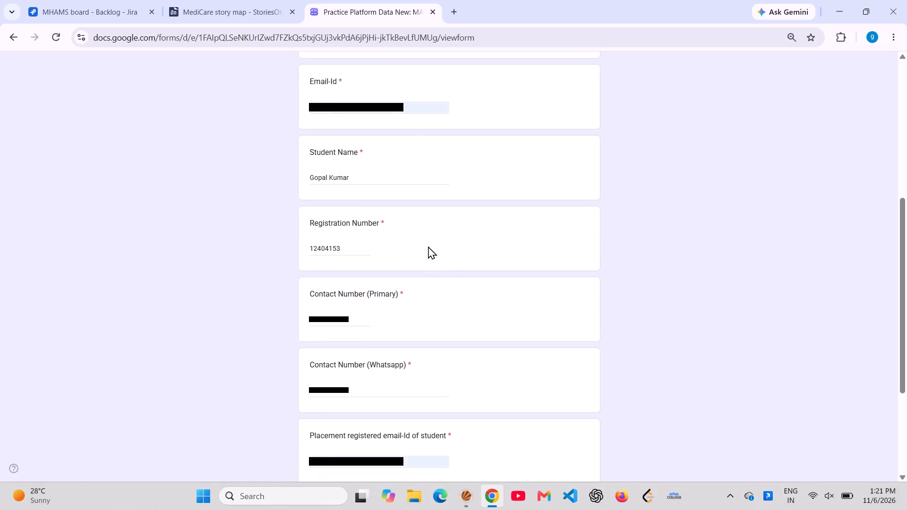
pyautogui.scroll(2, 428, 246)
pyautogui.scroll(-6, 428, 246)
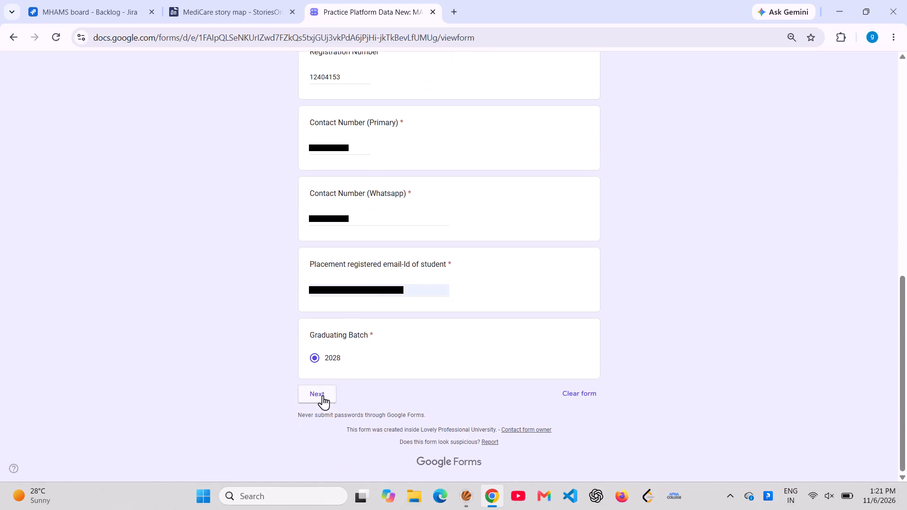
pyautogui.click(322, 396)
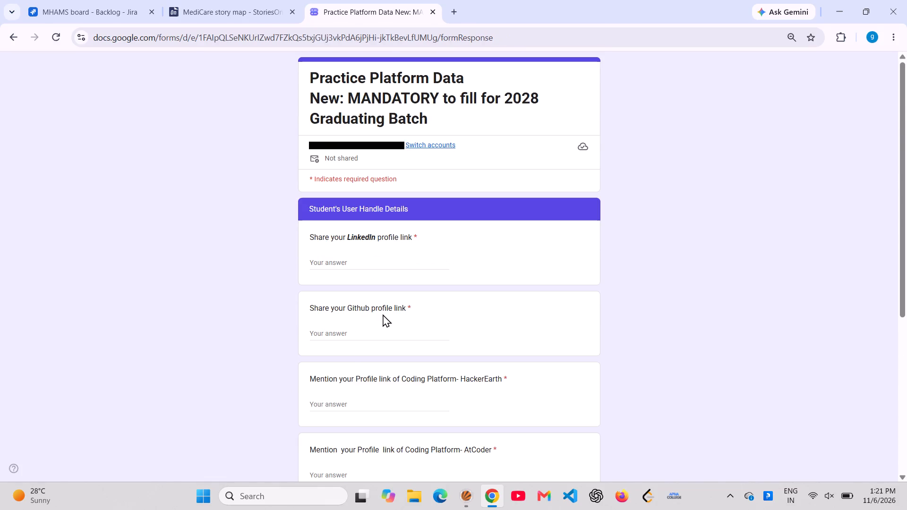
# Look through the Student's User Handle Details questions to see which profile links the form asks for.
pyautogui.scroll(-2, 383, 314)
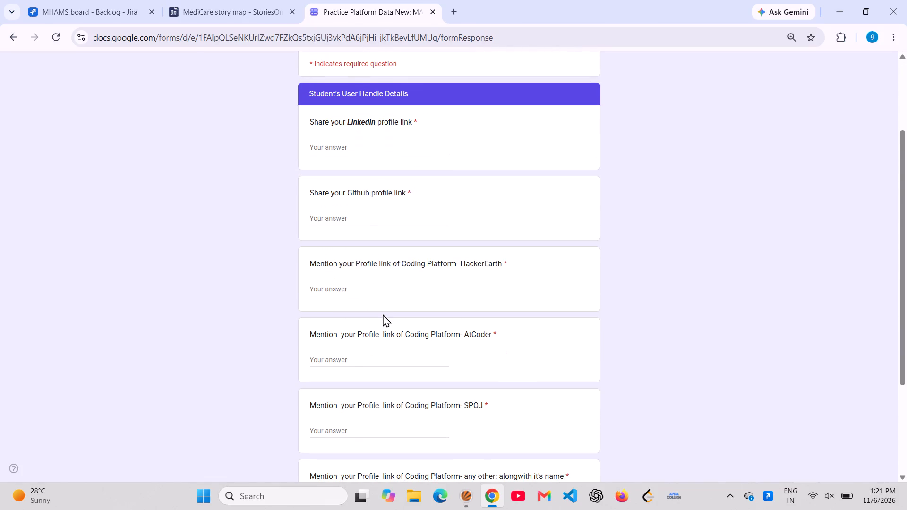
pyautogui.scroll(-1, 383, 314)
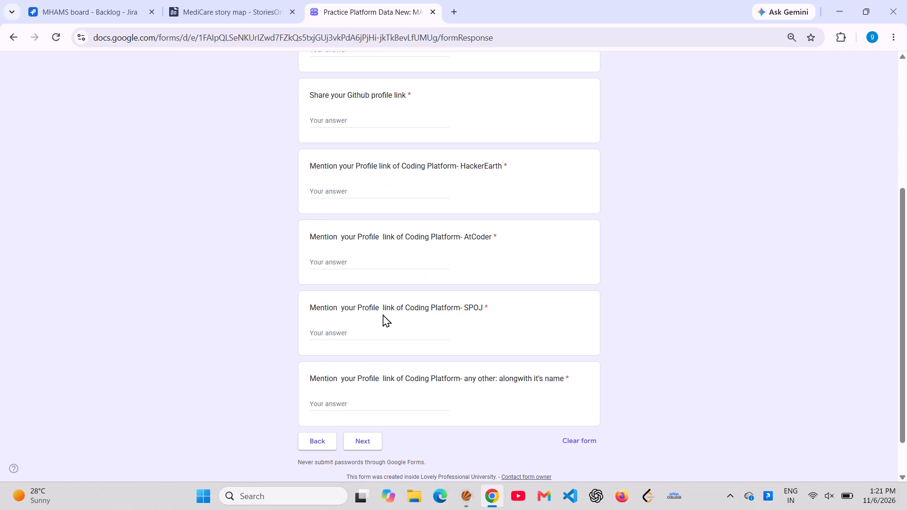
pyautogui.scroll(1, 383, 314)
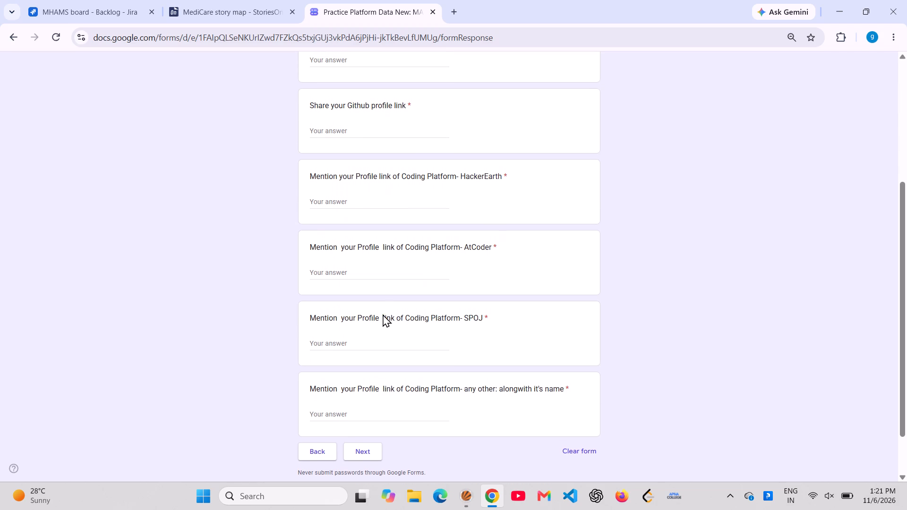
pyautogui.scroll(2, 383, 314)
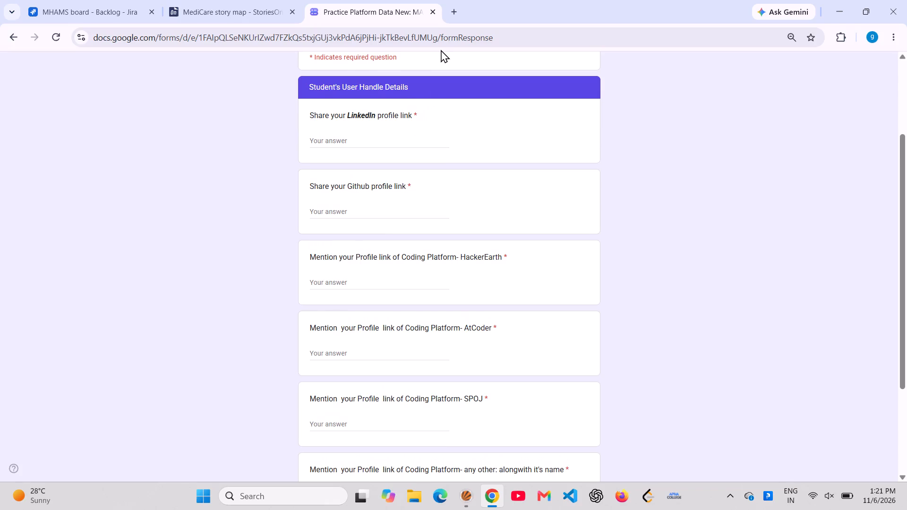
pyautogui.rightClick(420, 221)
pyautogui.scroll(-3, 420, 221)
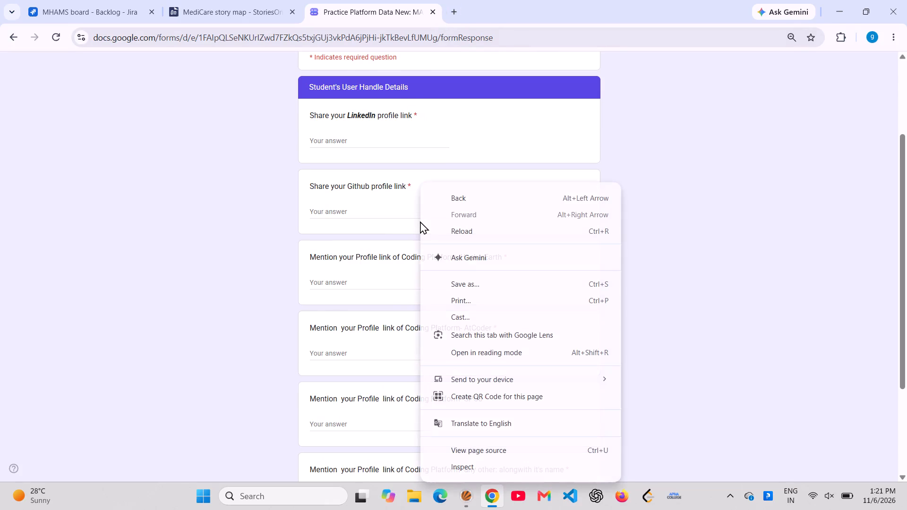
pyautogui.click(161, 352)
pyautogui.scroll(-5, 161, 352)
pyautogui.scroll(7, 206, 348)
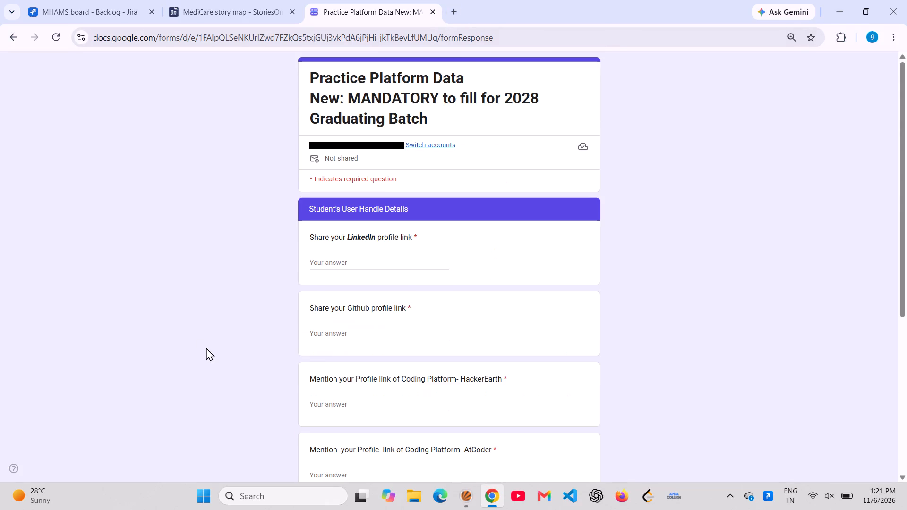
# Open LinkedIn in a new browser tab and go to the student's own profile page.
pyautogui.click(454, 18)
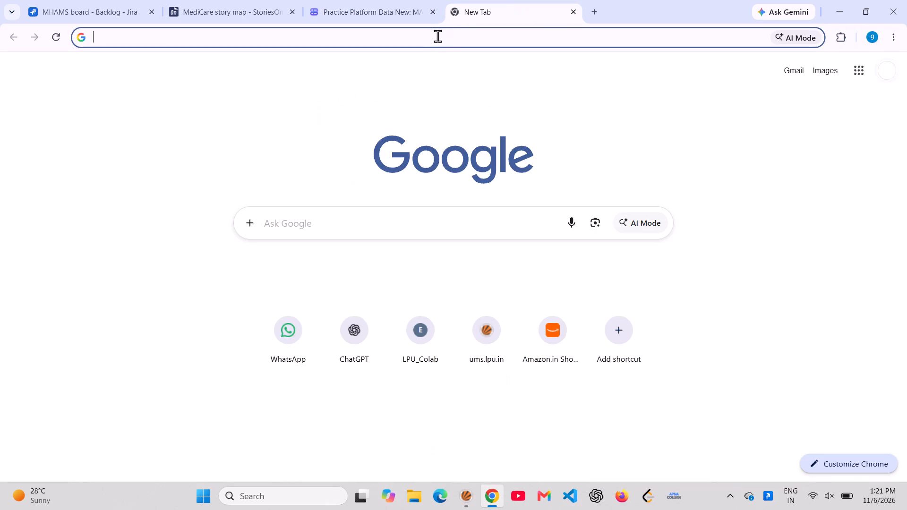
pyautogui.click(436, 37)
pyautogui.write('link')
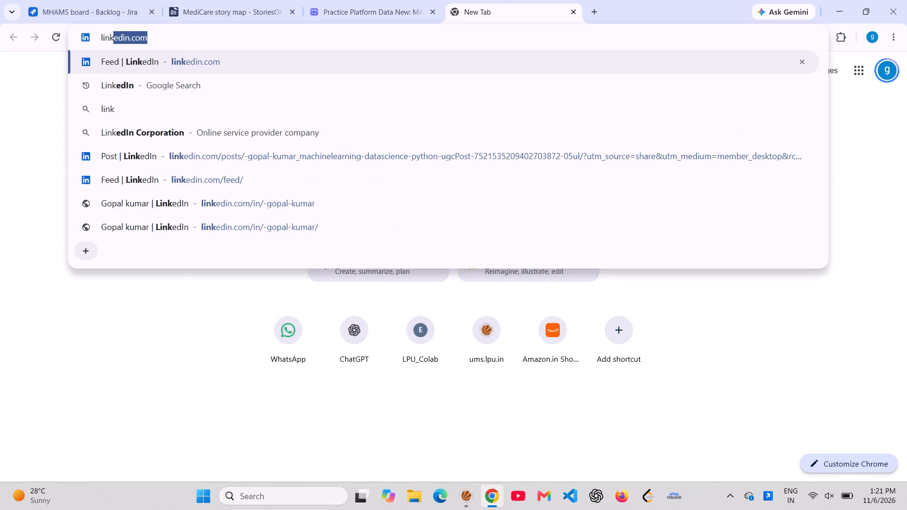
pyautogui.press('Return')
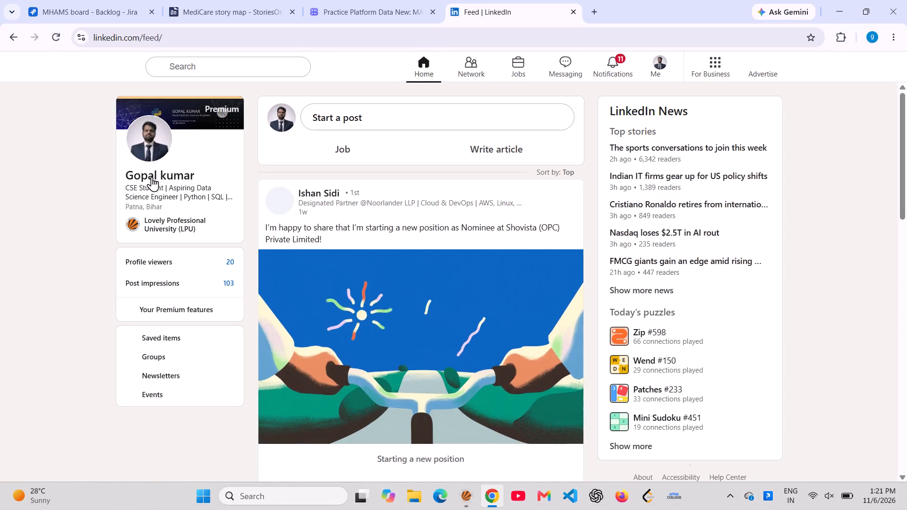
pyautogui.click(150, 176)
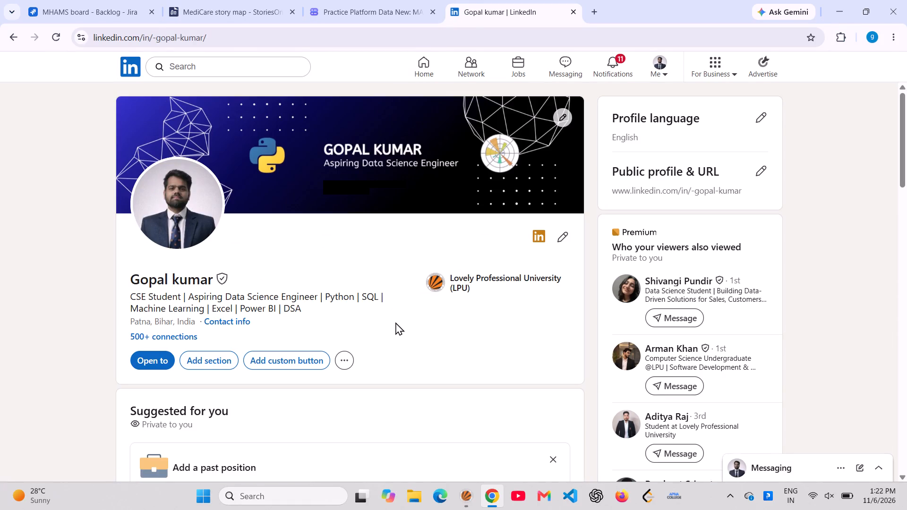
# Examine the profile's Public profile & URL settings, returning to the LinkedIn profile page.
pyautogui.hscroll(1, 396, 322)
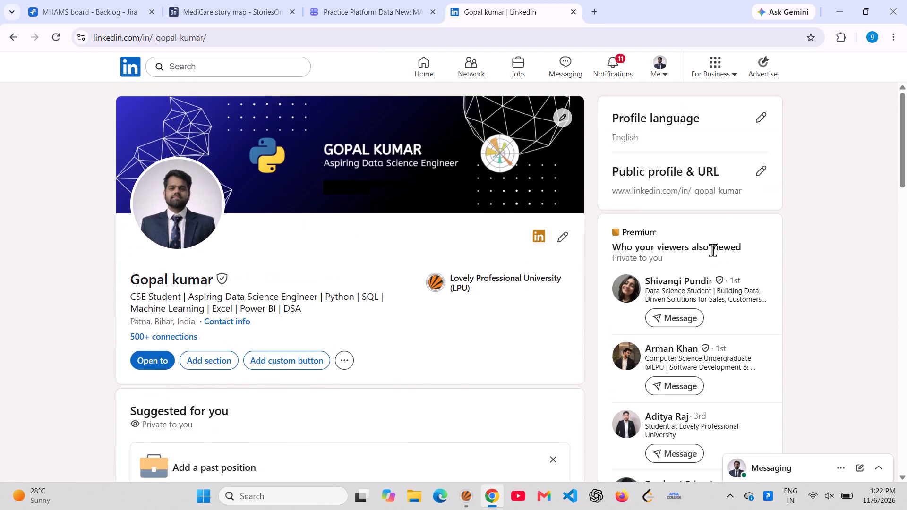
pyautogui.click(760, 169)
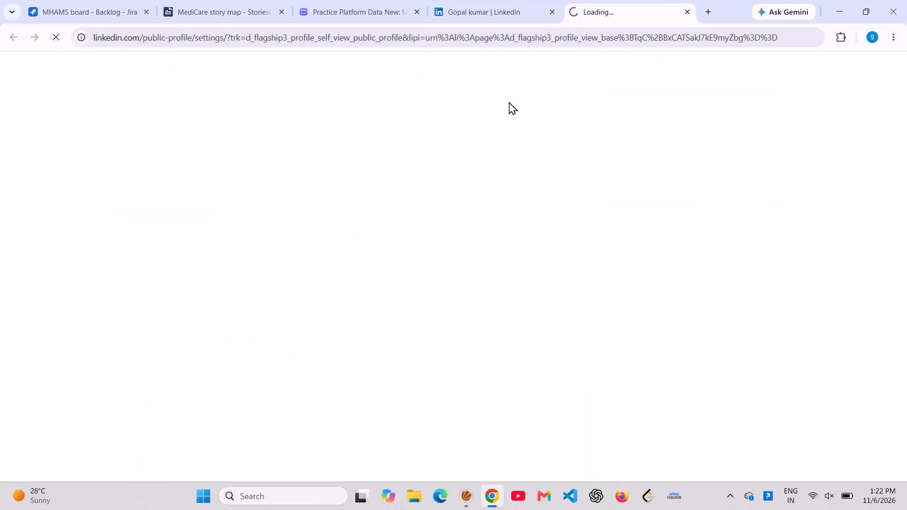
pyautogui.click(485, 85)
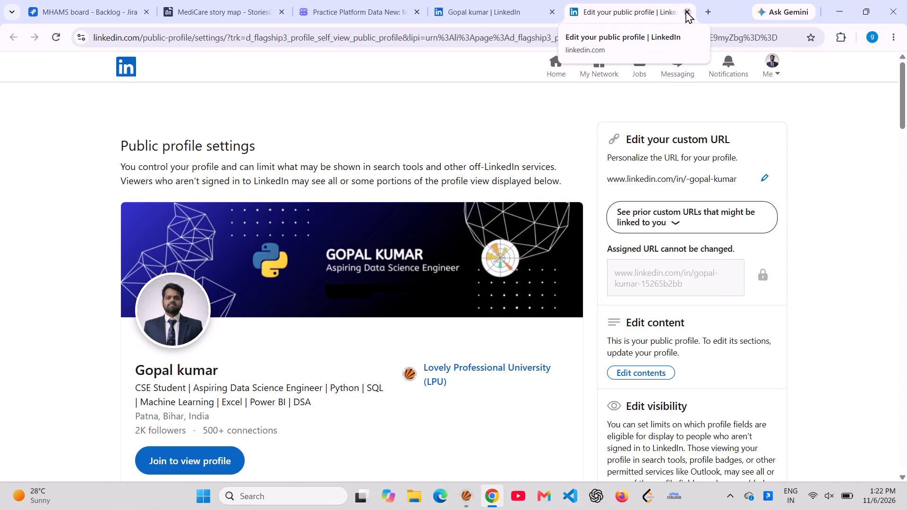
pyautogui.click(676, 274)
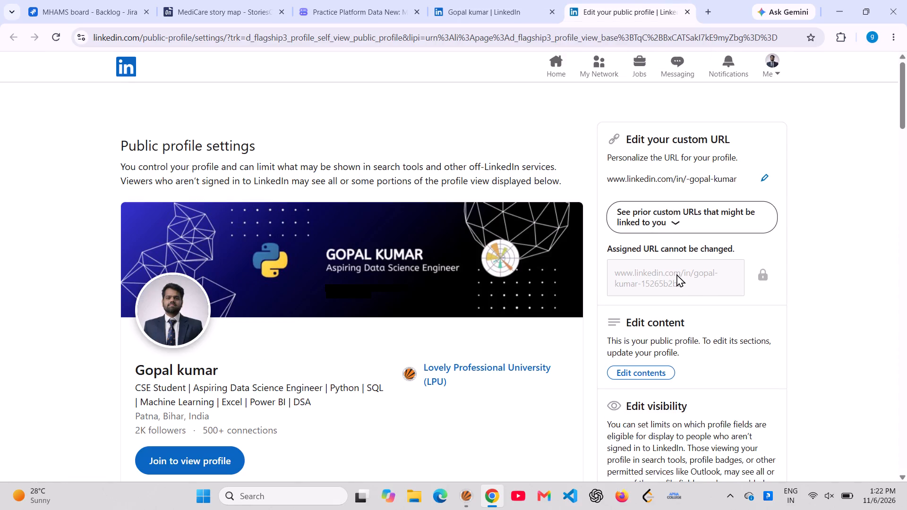
pyautogui.click(513, 0)
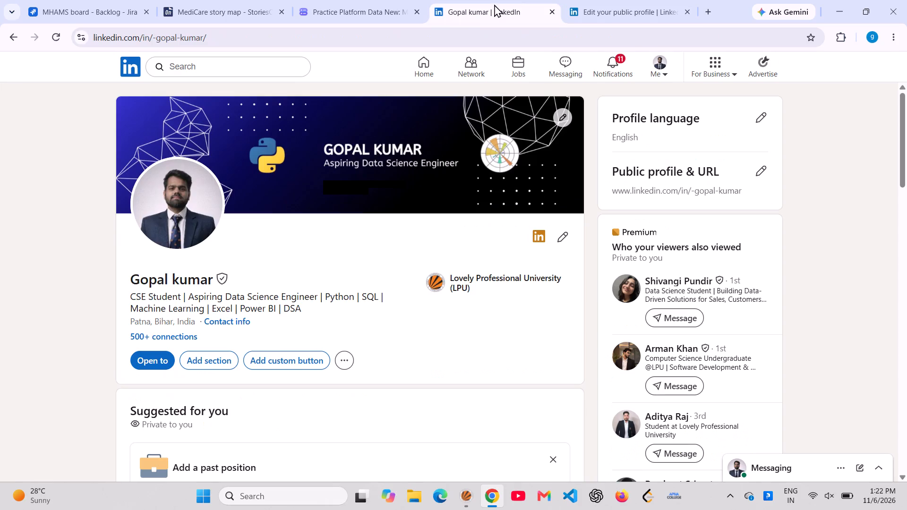
# Copy the LinkedIn profile page's address and test the copied link in a new browser tab.
pyautogui.click(339, 37)
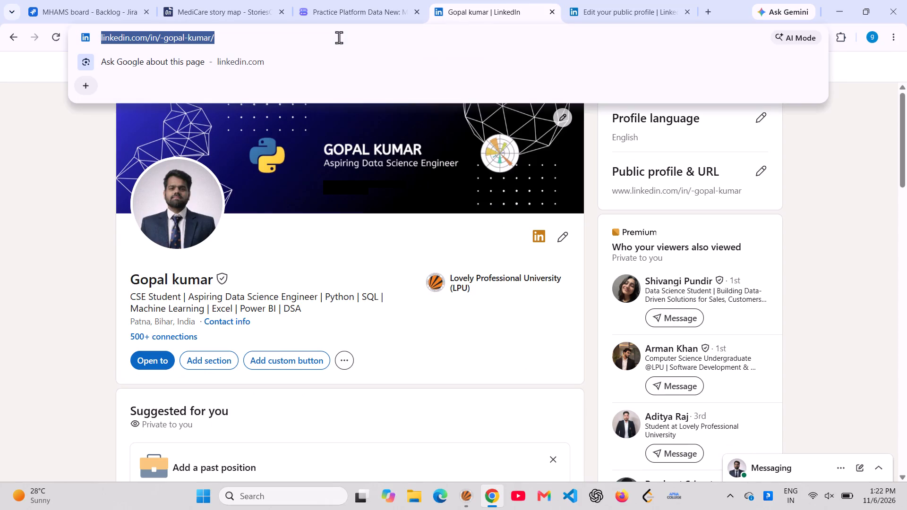
pyautogui.hotkey('ctrl', 'c')
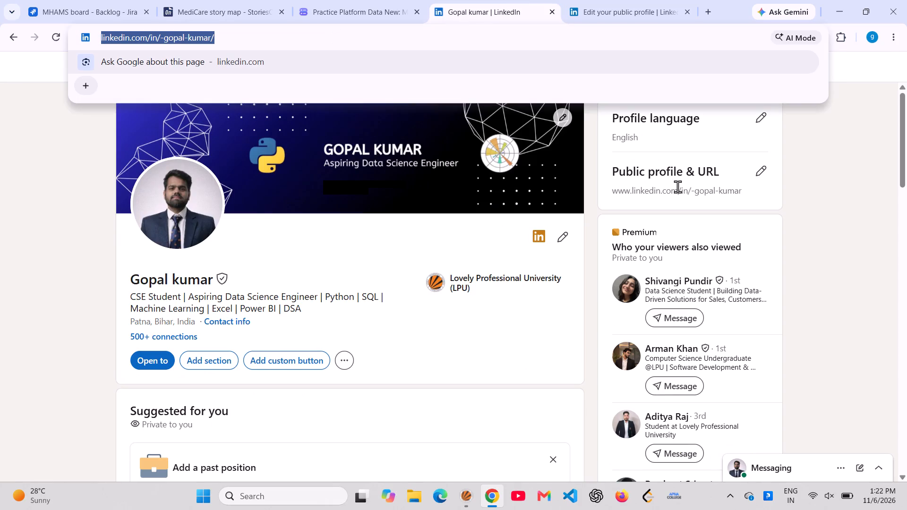
pyautogui.click(677, 187)
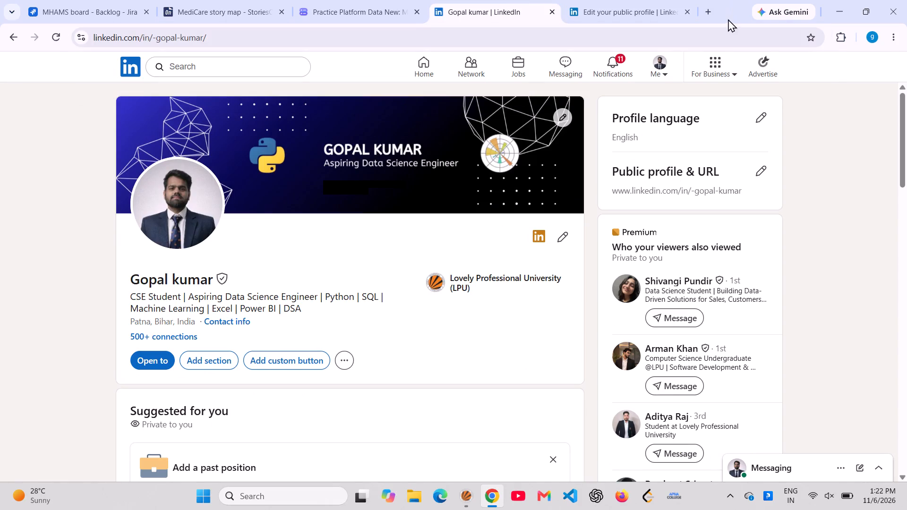
pyautogui.click(710, 11)
pyautogui.click(673, 40)
pyautogui.hotkey('ctrl', 'v')
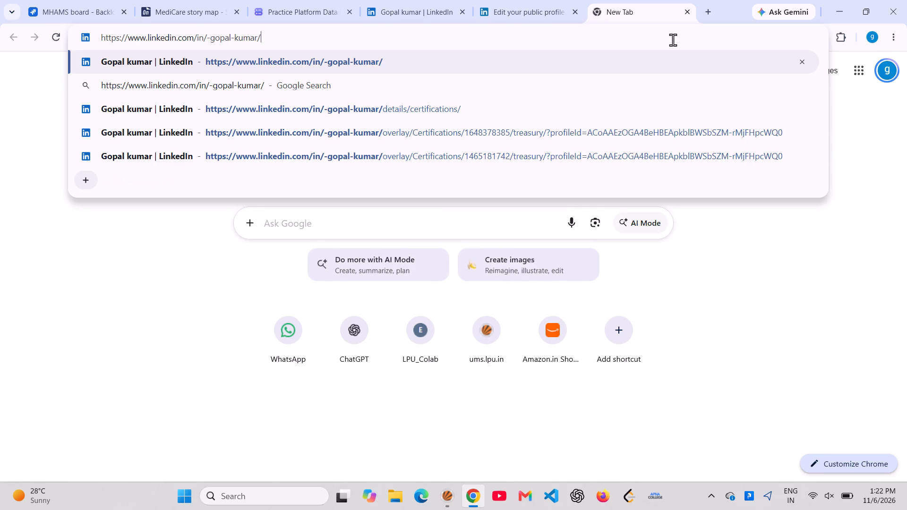
pyautogui.press('Return')
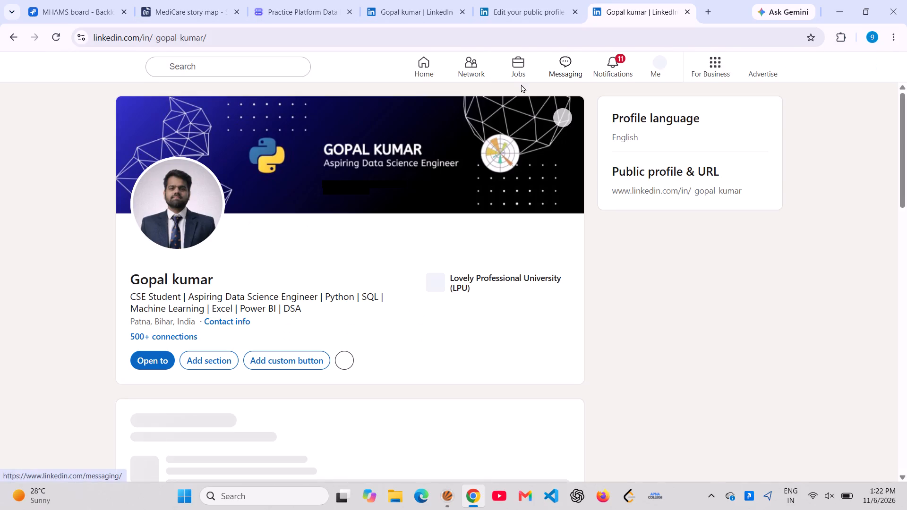
# Paste the copied LinkedIn address into the form's LinkedIn profile link question.
pyautogui.click(304, 0)
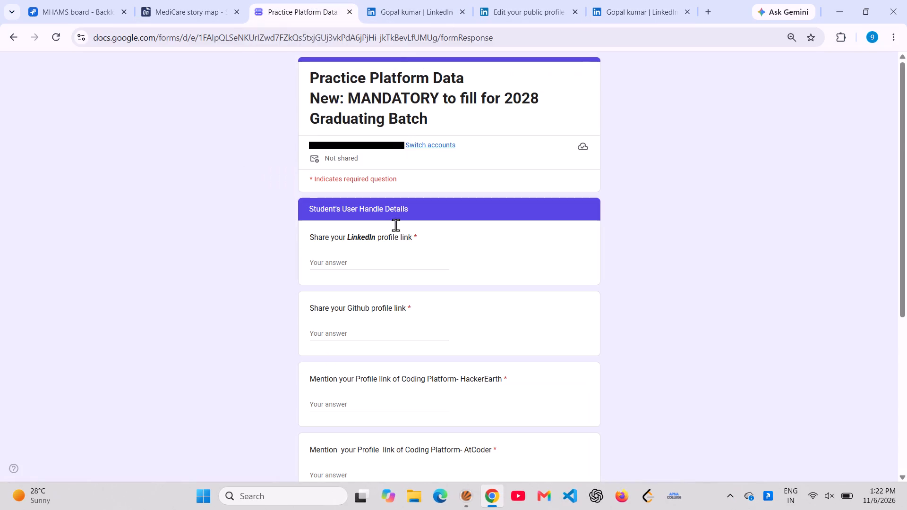
pyautogui.click(368, 257)
pyautogui.hotkey('ctrl', 'v')
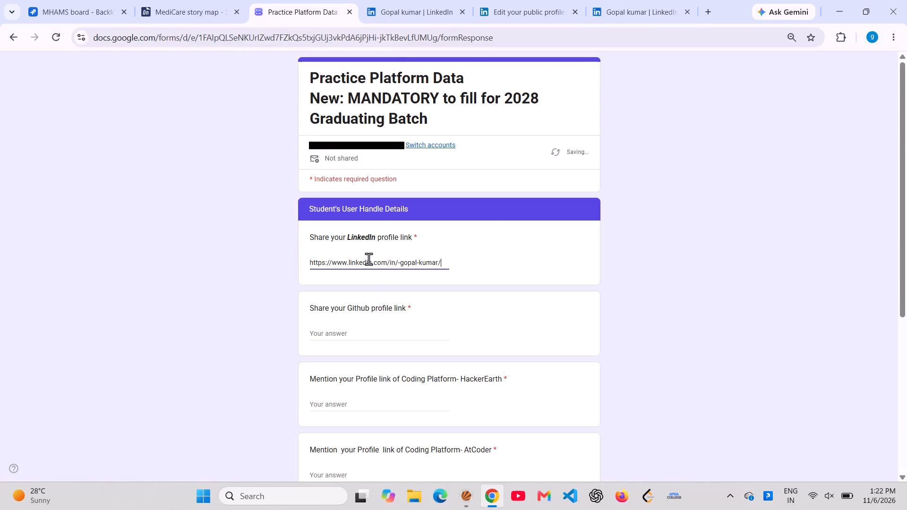
# Open GitHub in a new browser tab.
pyautogui.click(710, 13)
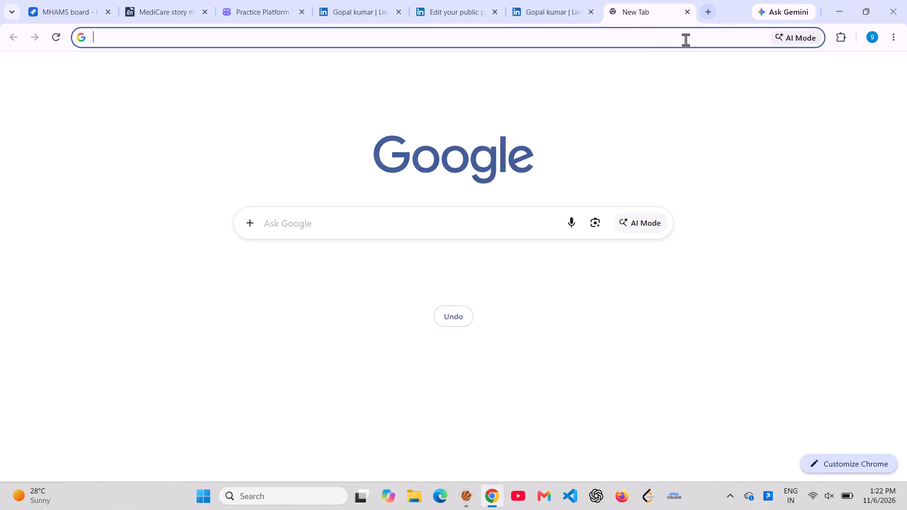
pyautogui.click(685, 40)
pyautogui.write('github')
pyautogui.press('Return')
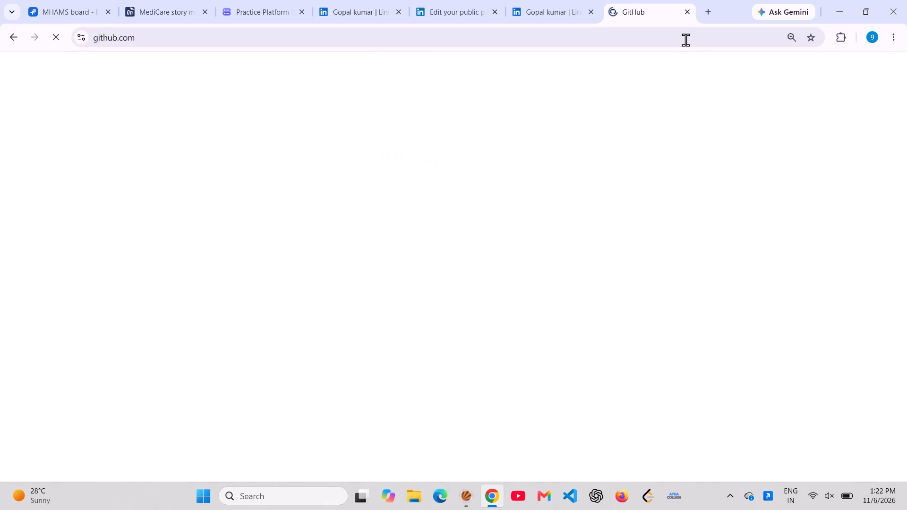
# Close the three LinkedIn browser tabs.
pyautogui.click(591, 11)
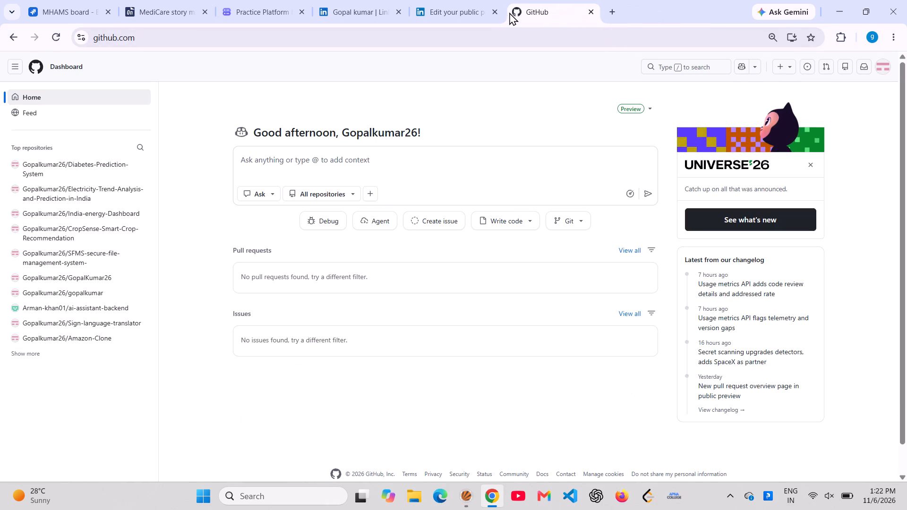
pyautogui.click(496, 11)
pyautogui.click(399, 12)
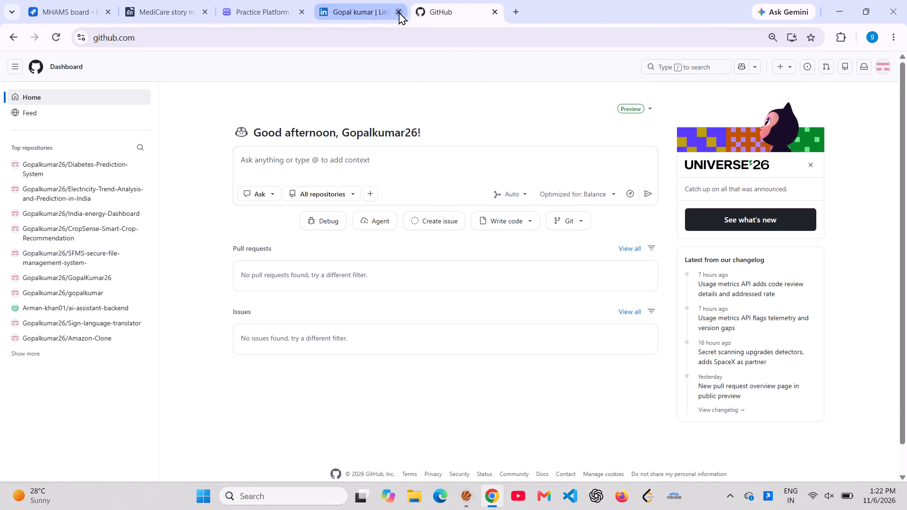
# Copy the address of the student's GitHub profile page into the form's Github profile link question.
pyautogui.click(886, 66)
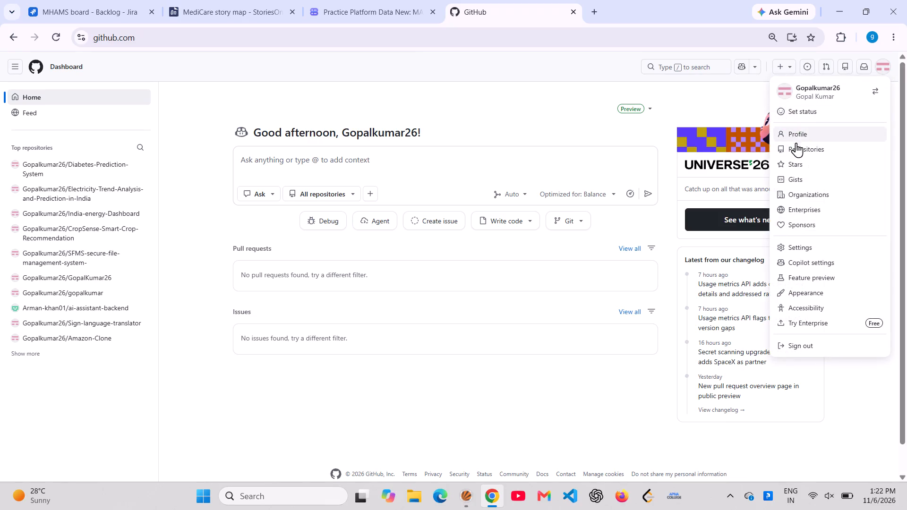
pyautogui.click(794, 131)
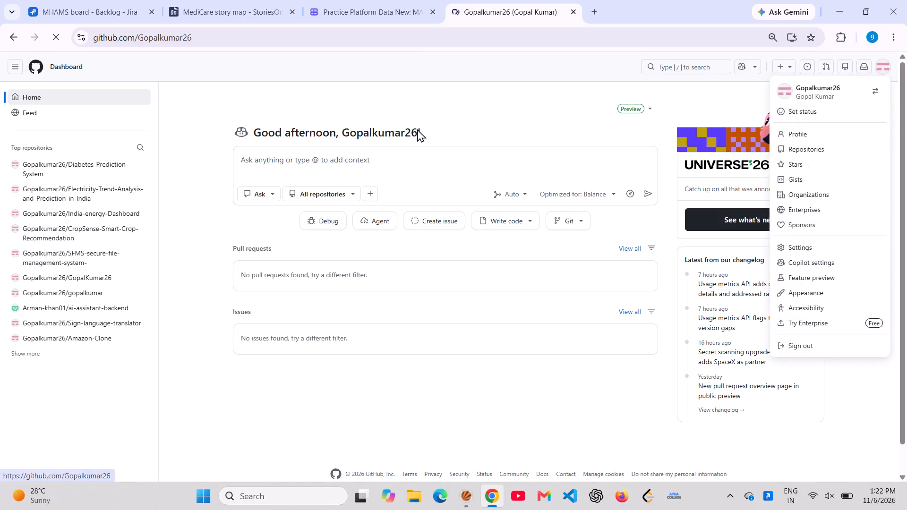
pyautogui.click(271, 38)
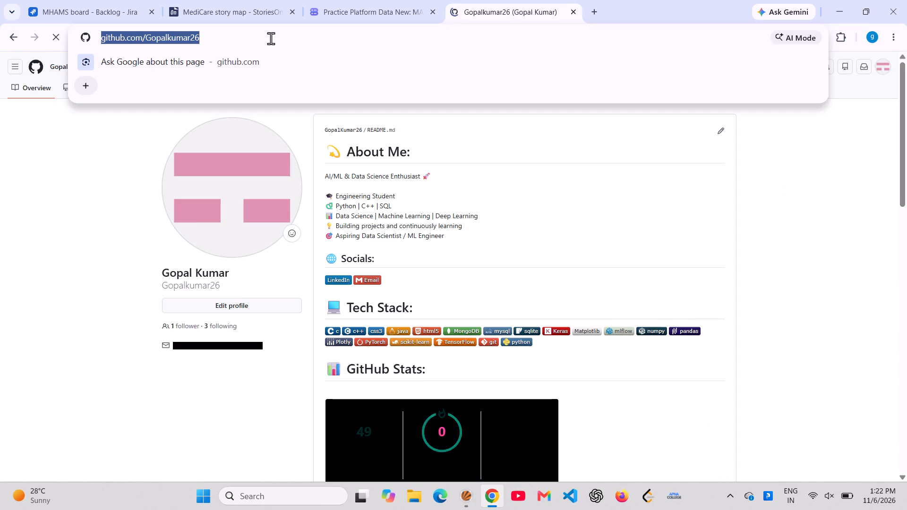
pyautogui.hotkey('ctrl', 'c')
pyautogui.click(272, 0)
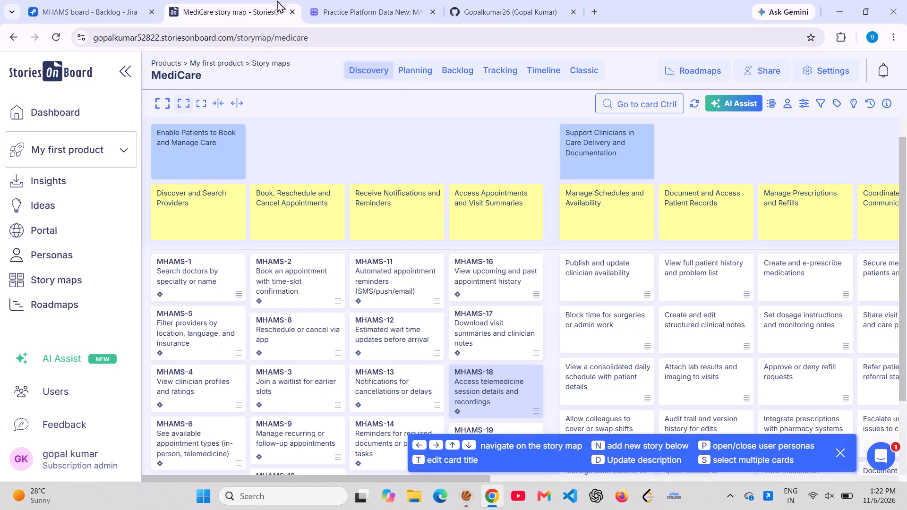
pyautogui.click(339, 0)
pyautogui.click(345, 339)
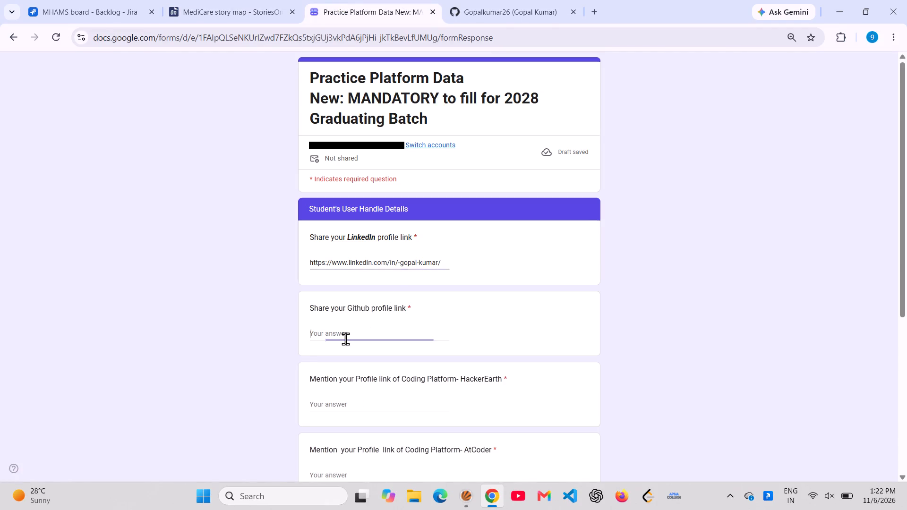
pyautogui.hotkey('ctrl', 'v')
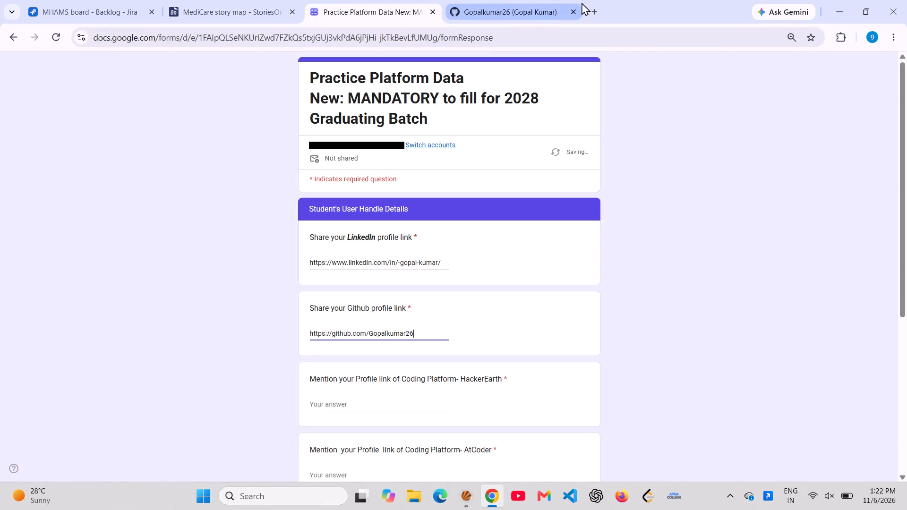
# Search for HackerEarth in a new browser tab, open its website and start logging in.
pyautogui.click(594, 6)
pyautogui.click(547, 38)
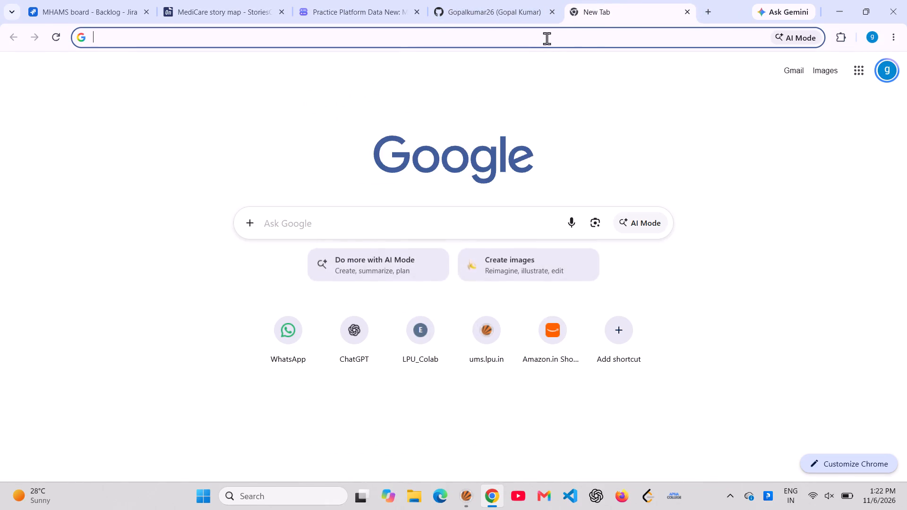
pyautogui.write('hacker')
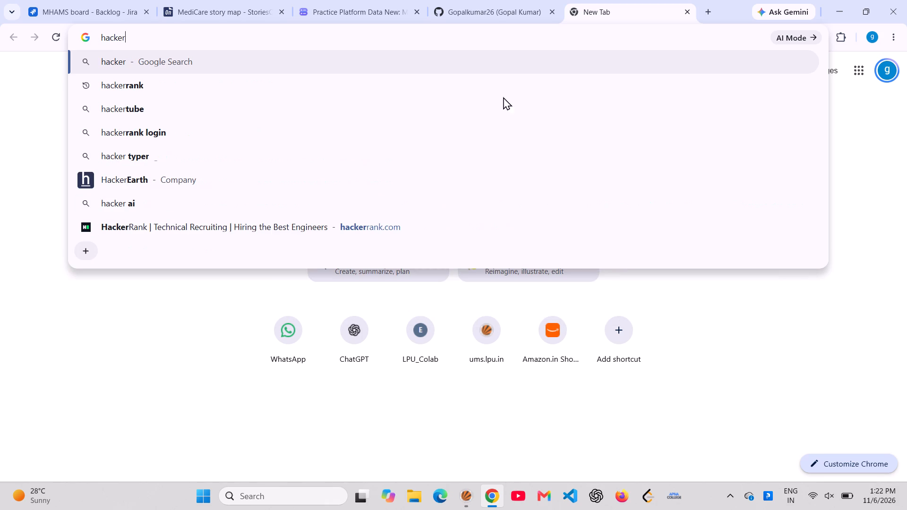
pyautogui.click(428, 181)
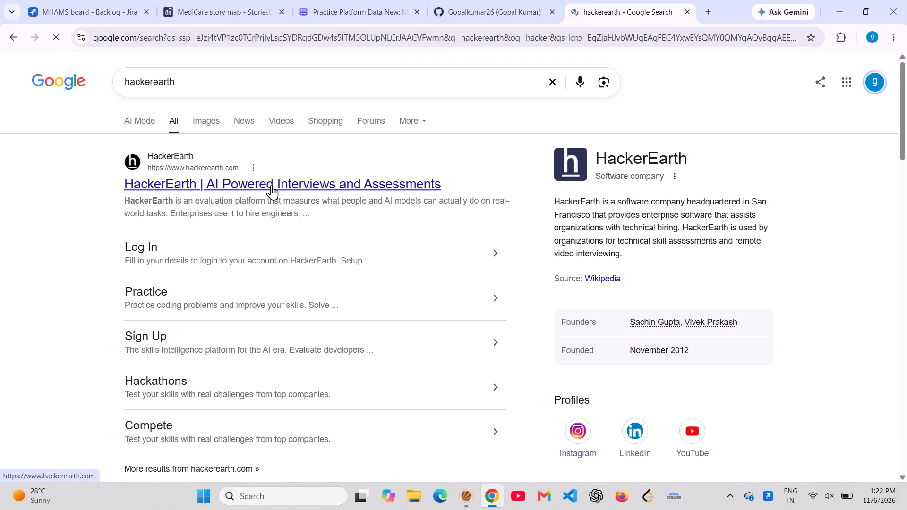
pyautogui.click(270, 184)
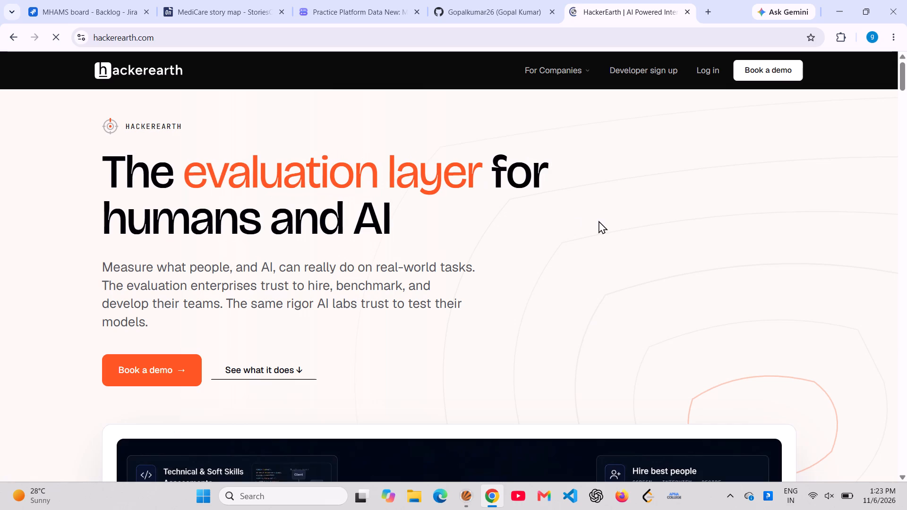
pyautogui.click(715, 68)
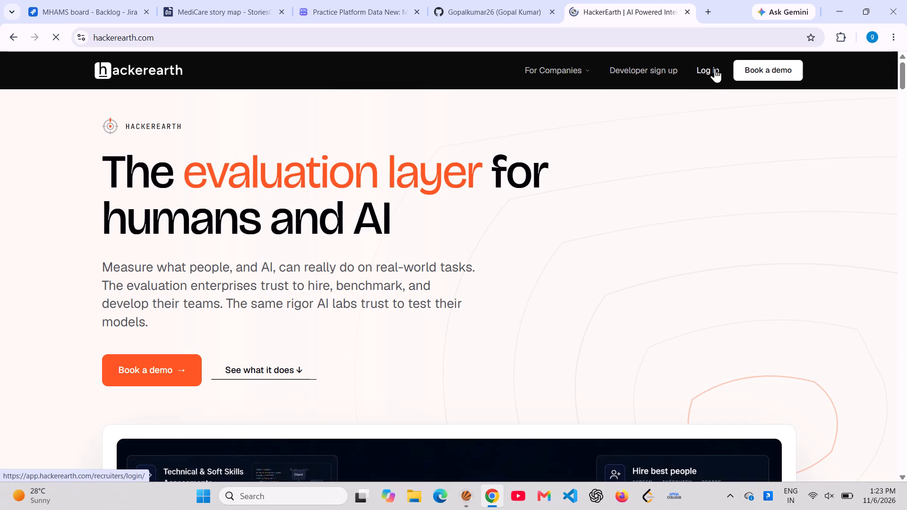